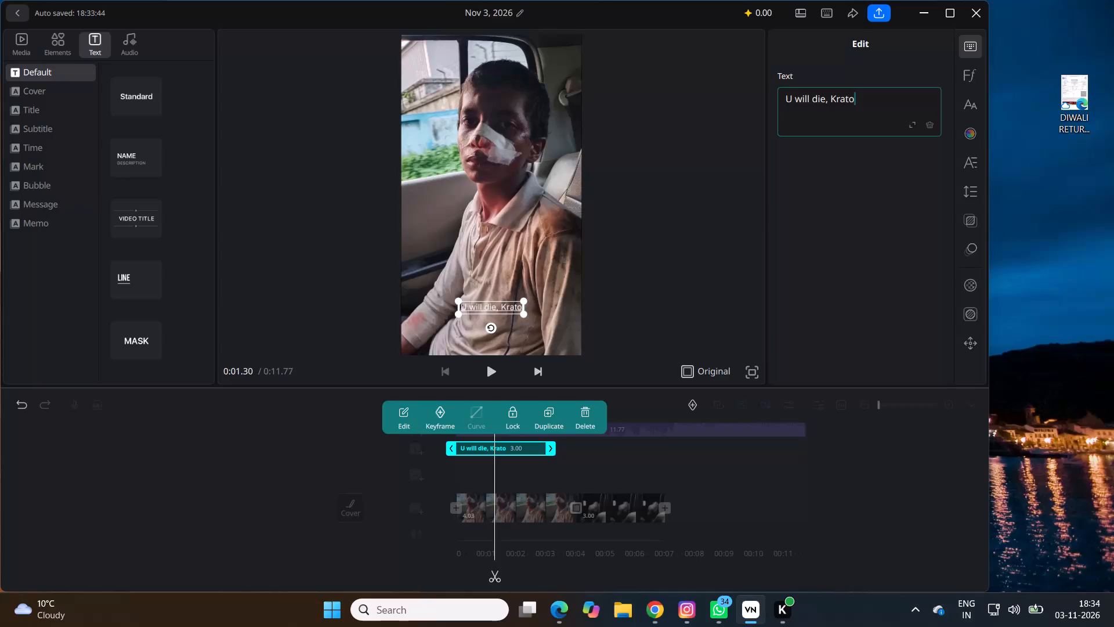
# Complete the first caption's text so it reads "U will die, Kratos of sparta".
pyautogui.press('s')
pyautogui.press('space')
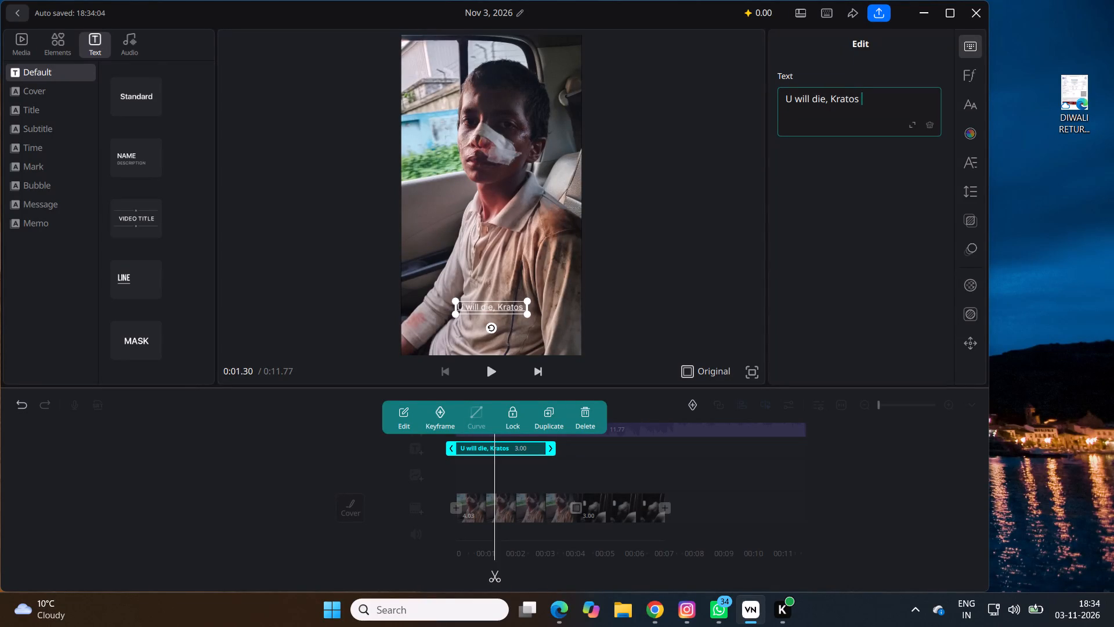
pyautogui.write('of')
pyautogui.press('space')
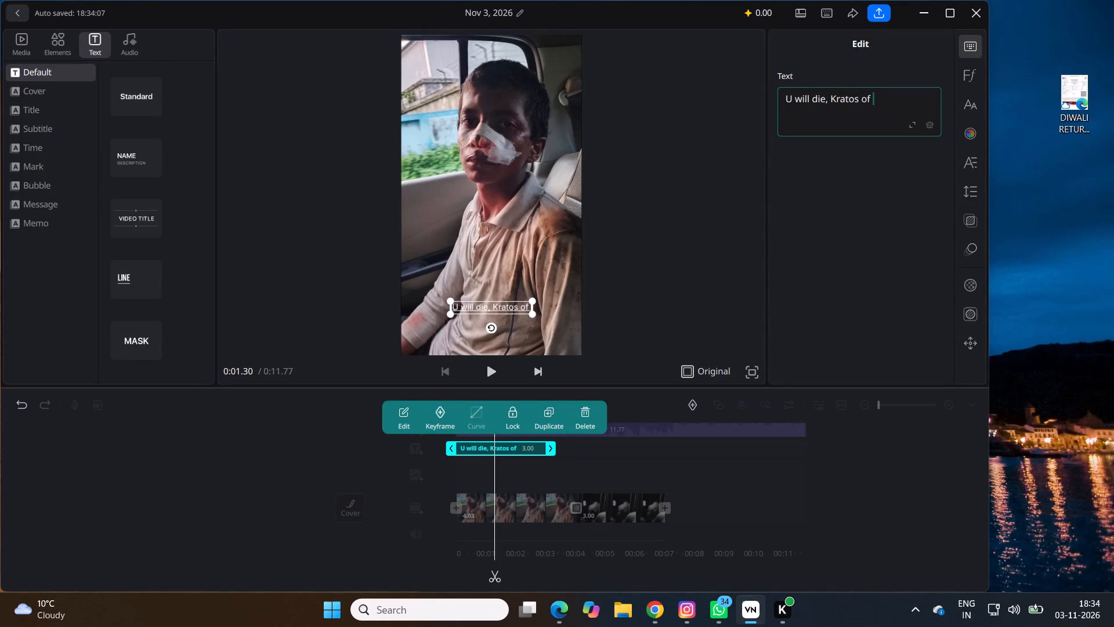
pyautogui.press('space')
pyautogui.write('sparta')
pyautogui.press('space')
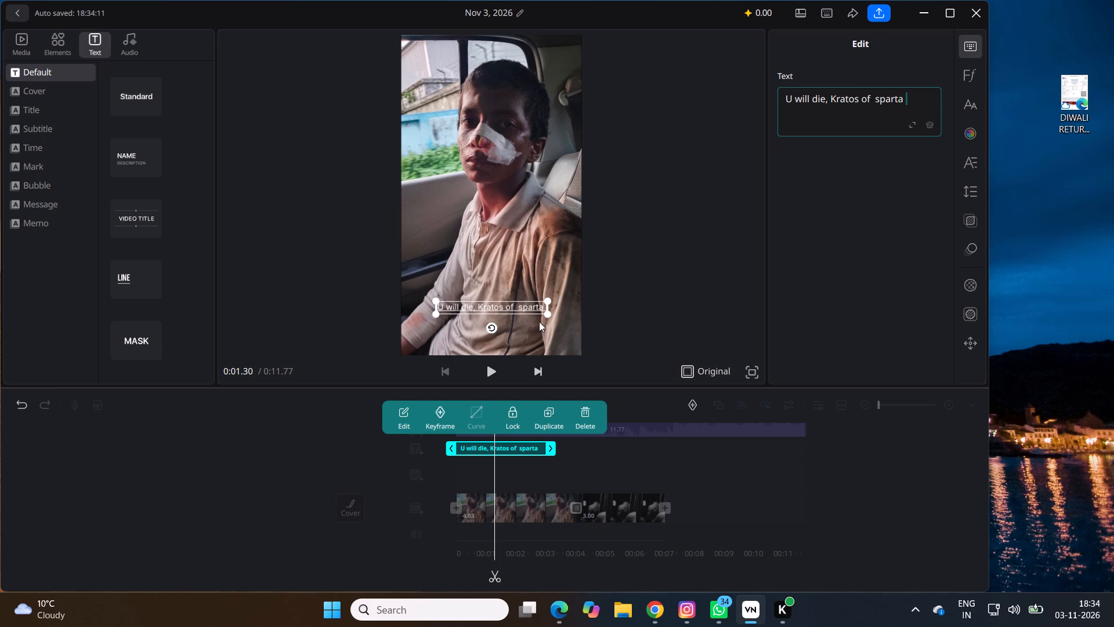
# Enlarge the "U will die, Kratos of sparta" caption and centre it at the top edge of the video frame.
pyautogui.moveTo(546, 315); pyautogui.dragTo(570, 330)
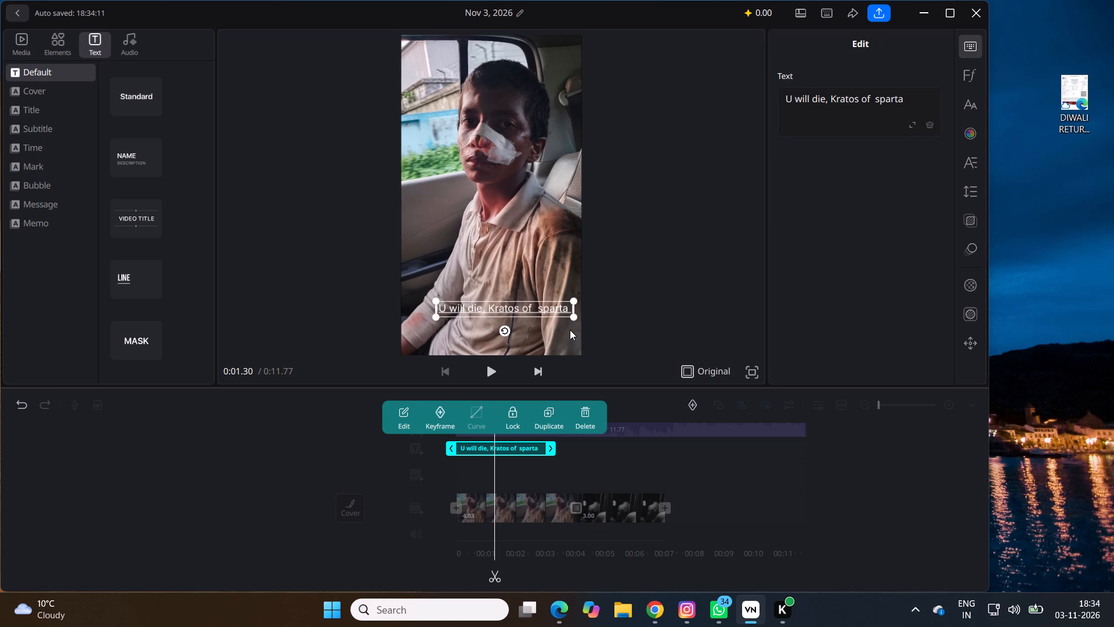
pyautogui.moveTo(512, 312); pyautogui.dragTo(500, 54)
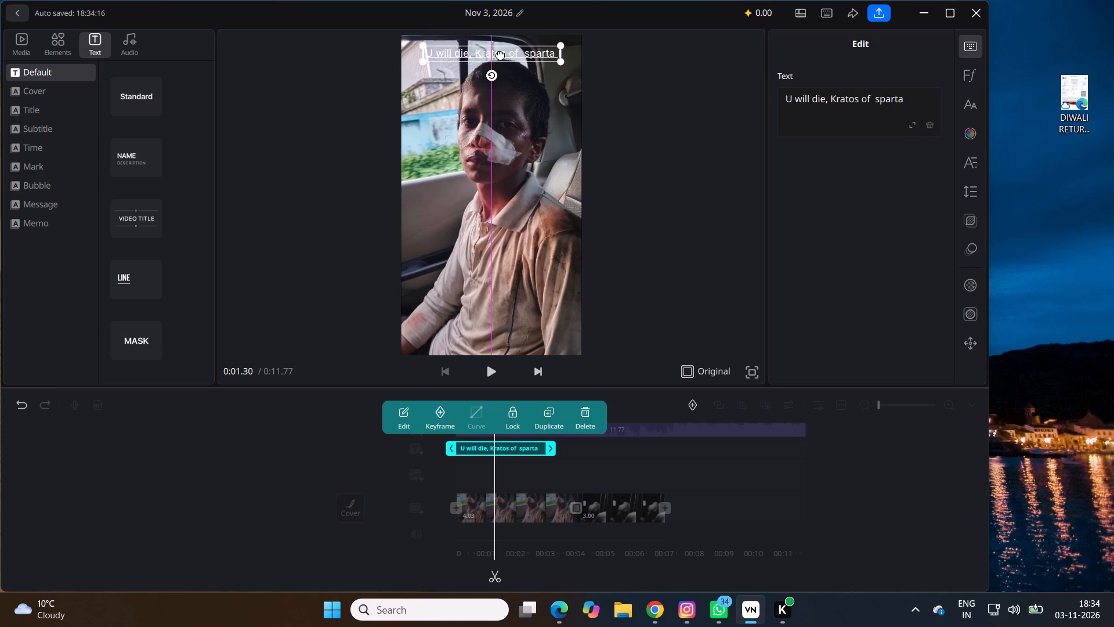
pyautogui.moveTo(500, 54); pyautogui.dragTo(500, 52)
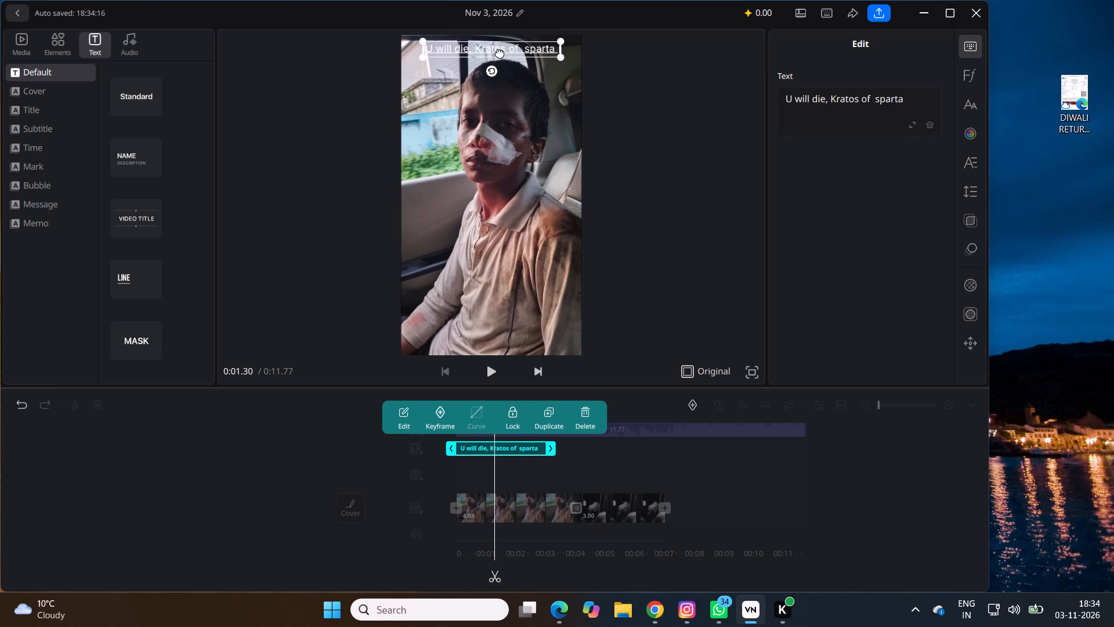
pyautogui.click(500, 52)
# Change the "U will die, Kratos of sparta" caption's font to Shrikhand.
pyautogui.click(969, 80)
pyautogui.scroll(-1, 816, 243)
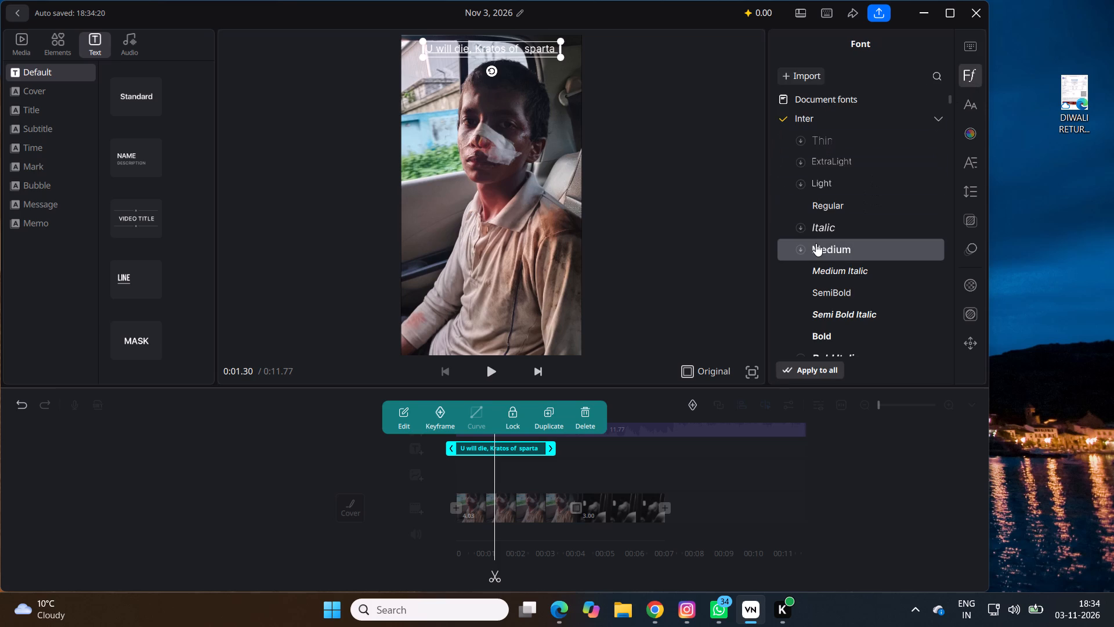
pyautogui.scroll(-1, 816, 243)
pyautogui.keyDown('ctrl'); pyautogui.scroll(1, 816, 243); pyautogui.keyUp('ctrl')
pyautogui.keyDown('ctrl'); pyautogui.scroll(-1, 816, 243); pyautogui.keyUp('ctrl')
pyautogui.scroll(-4, 816, 243)
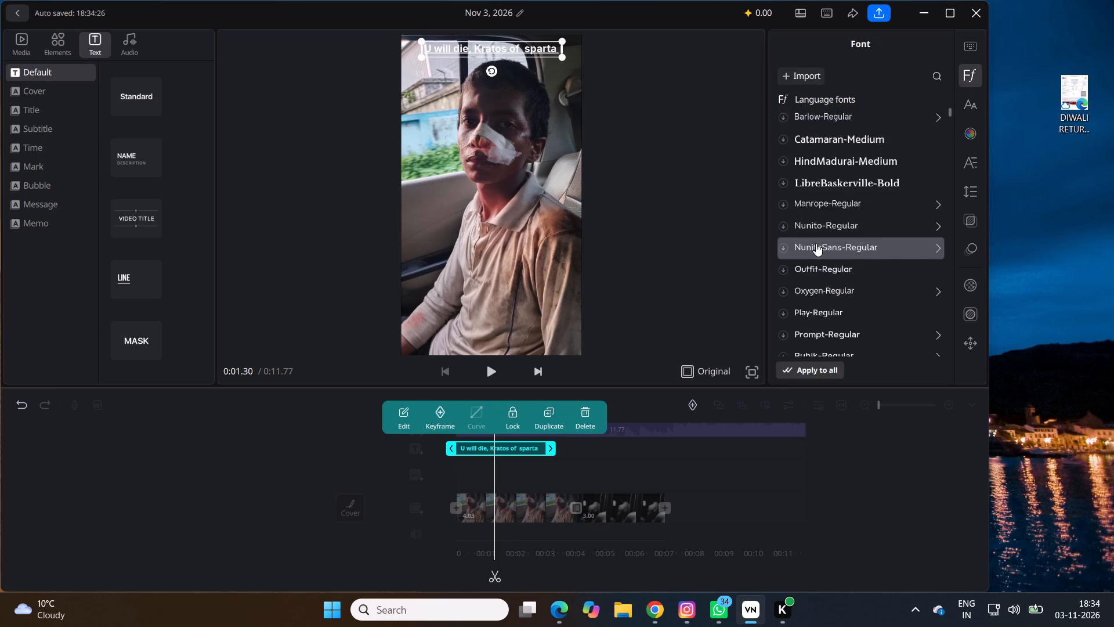
pyautogui.scroll(-1, 816, 243)
pyautogui.scroll(3, 816, 243)
pyautogui.scroll(-2, 816, 243)
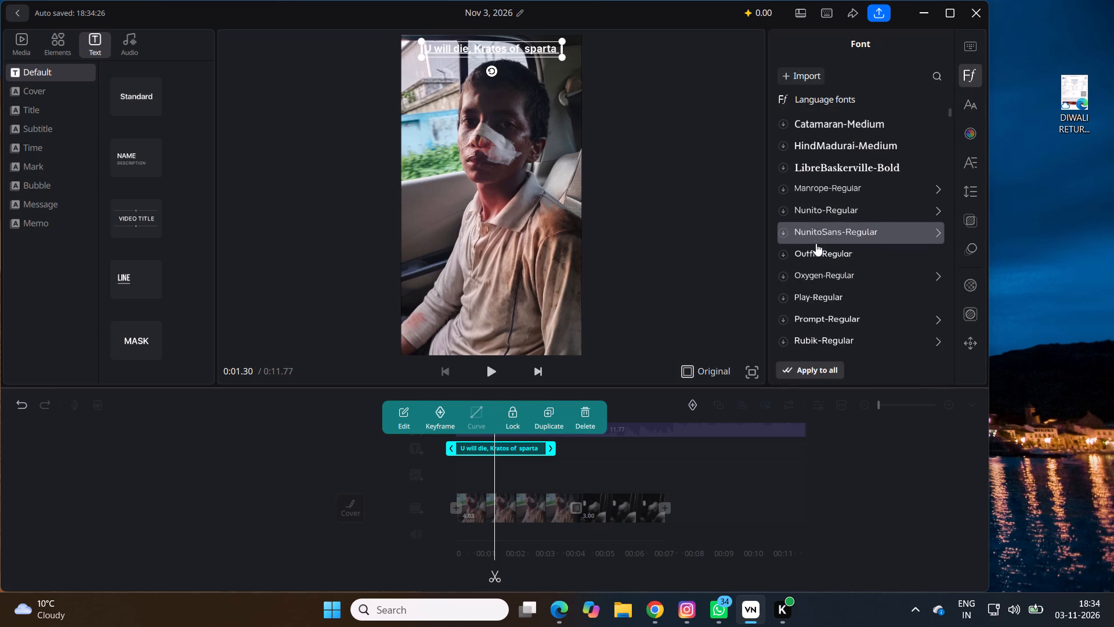
pyautogui.scroll(-1, 816, 243)
pyautogui.click(839, 322)
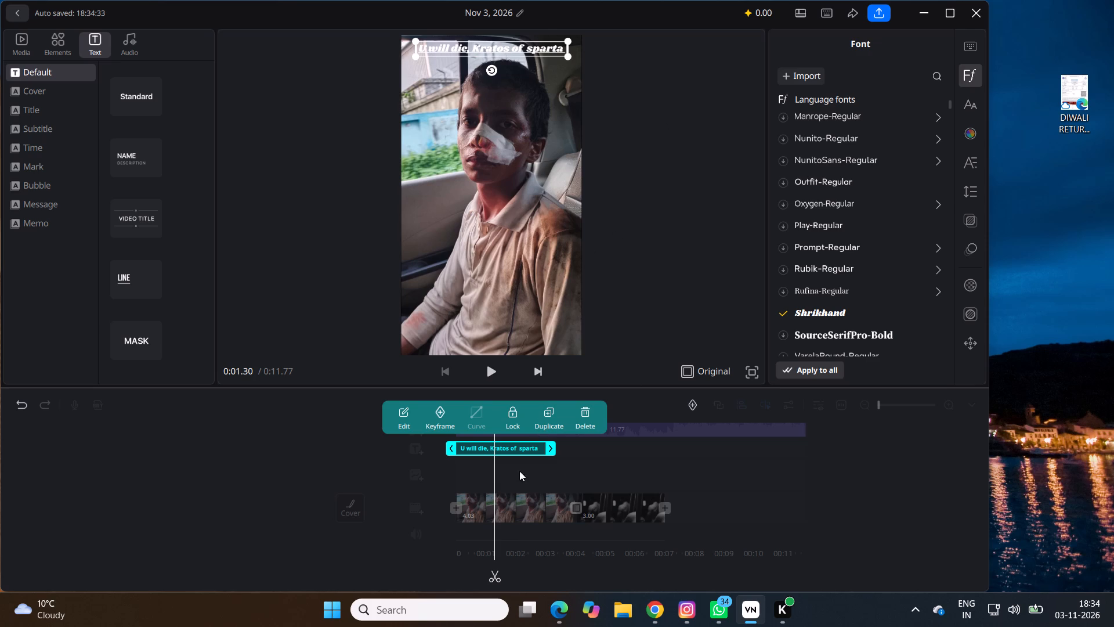
pyautogui.click(538, 472)
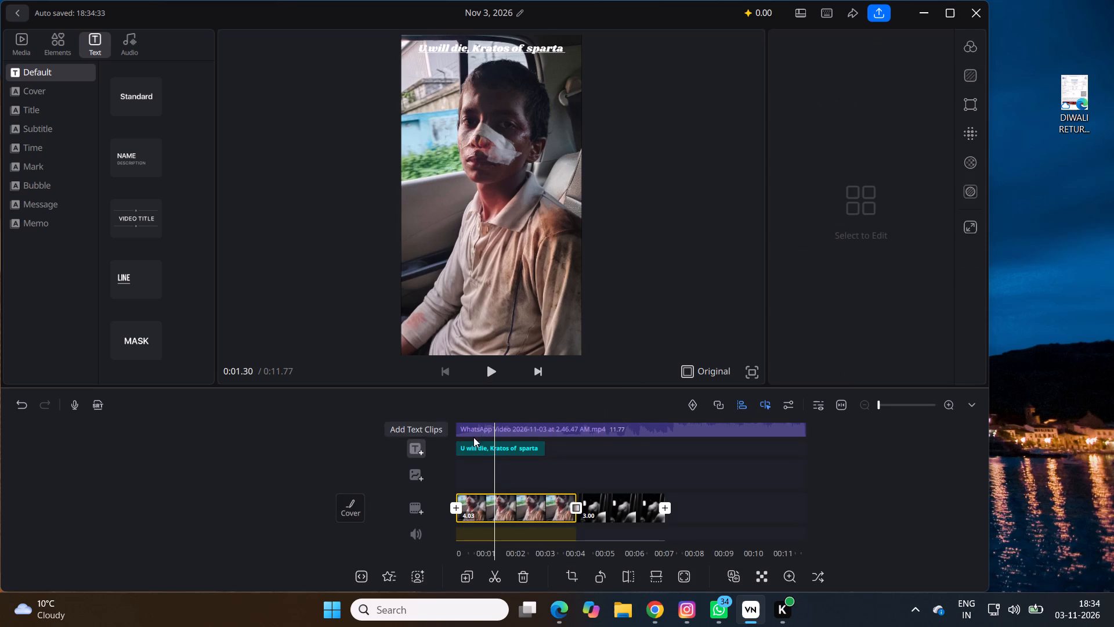
# Play through to the start of the black-and-white clip and add a Line-style text title at 0:04.27.
pyautogui.moveTo(490, 500); pyautogui.dragTo(536, 493)
pyautogui.press('space')
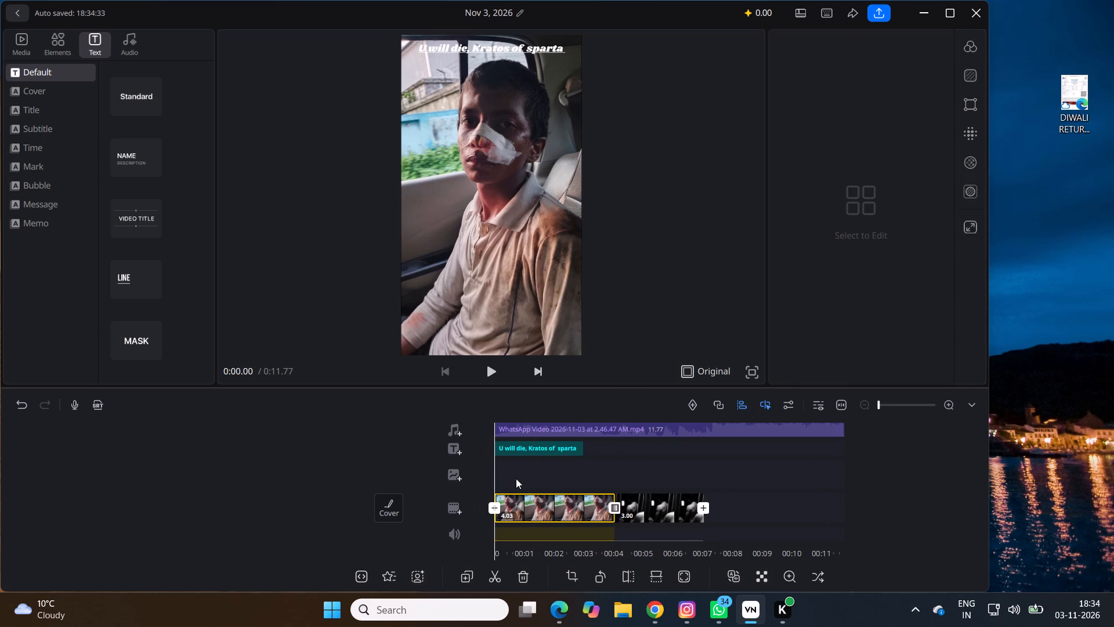
pyautogui.press('space')
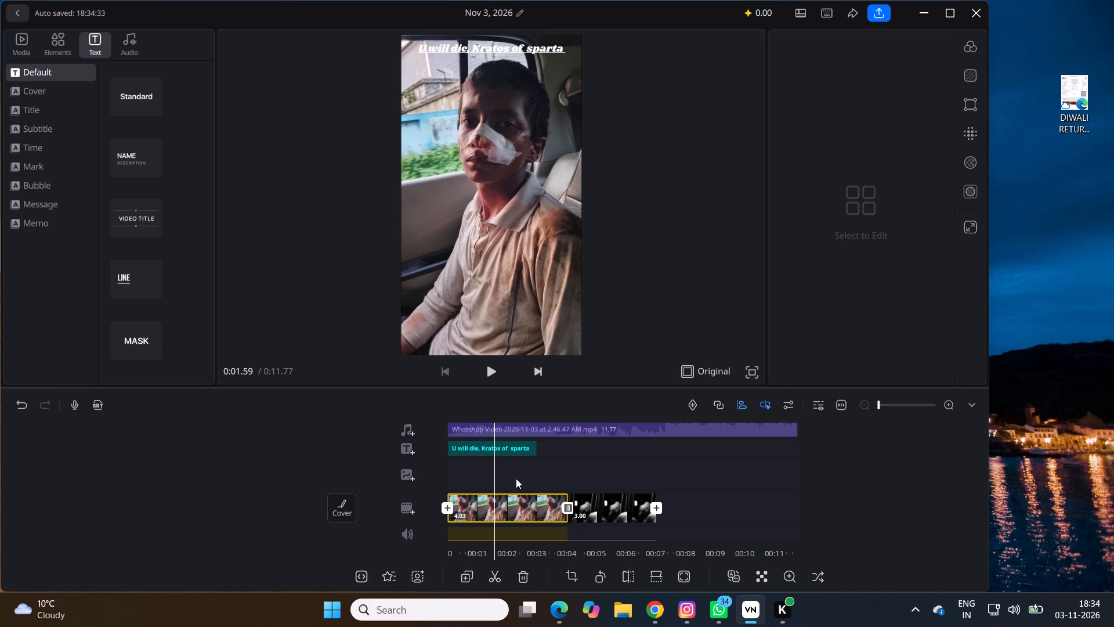
pyautogui.press('space')
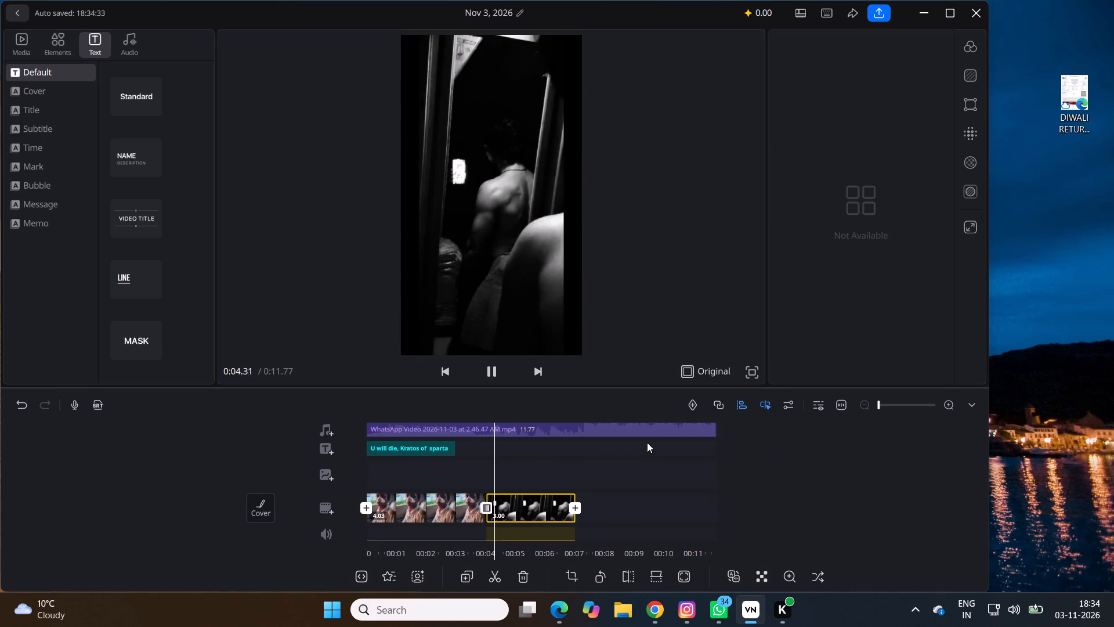
pyautogui.press('space')
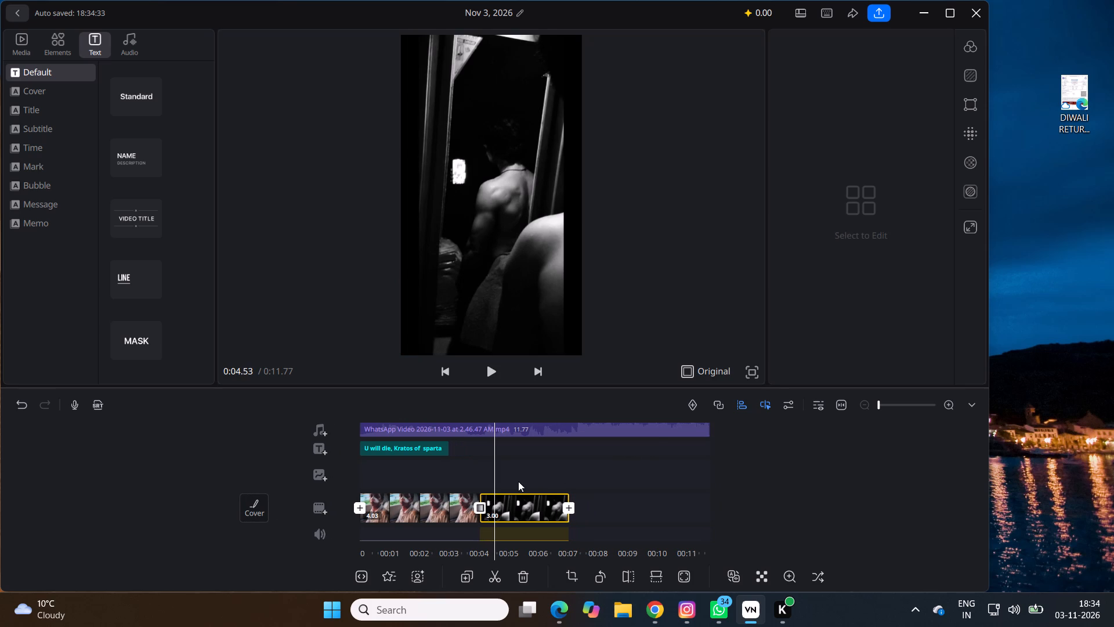
pyautogui.press('Left')
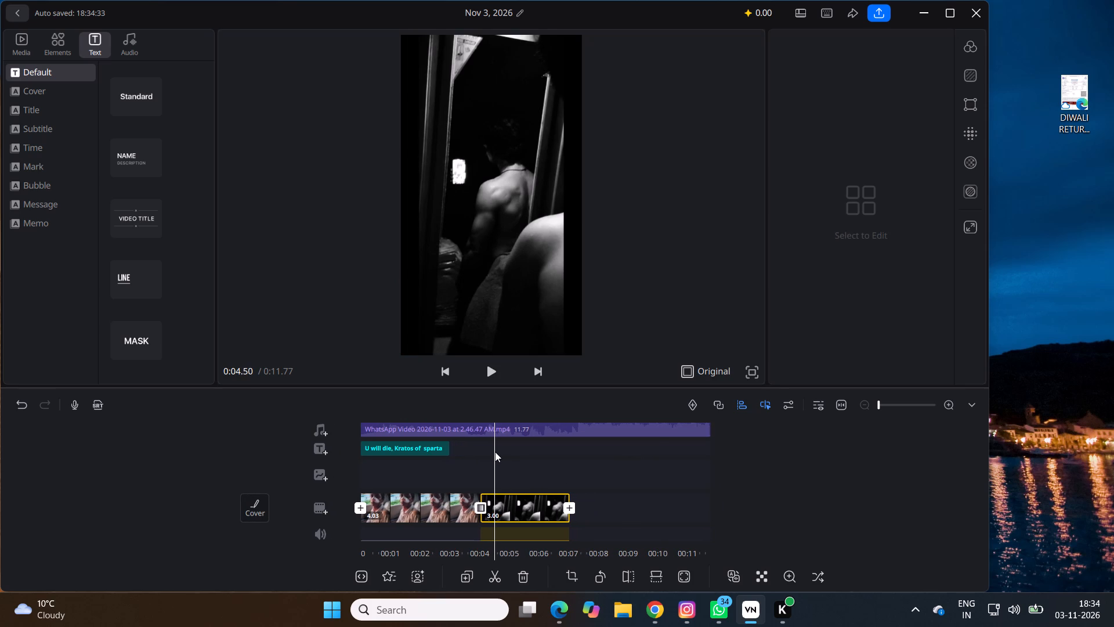
pyautogui.press('Left')
pyautogui.press('Left')
pyautogui.press('Left')
pyautogui.press('Left')
pyautogui.press('Left')
pyautogui.press('Left')
pyautogui.press('Left')
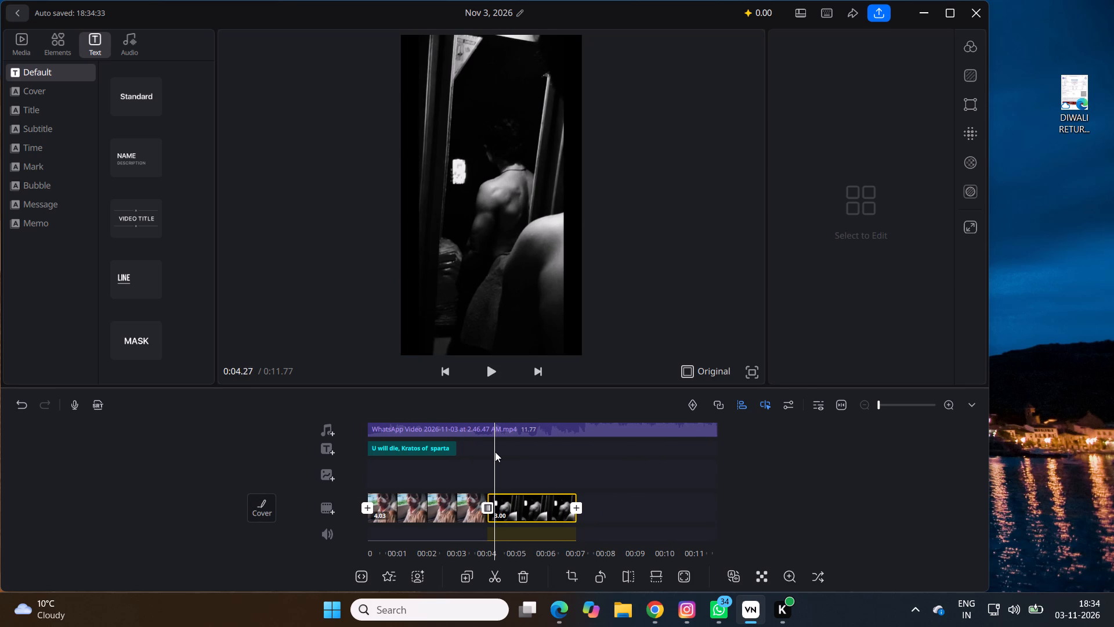
pyautogui.click(96, 50)
pyautogui.click(132, 272)
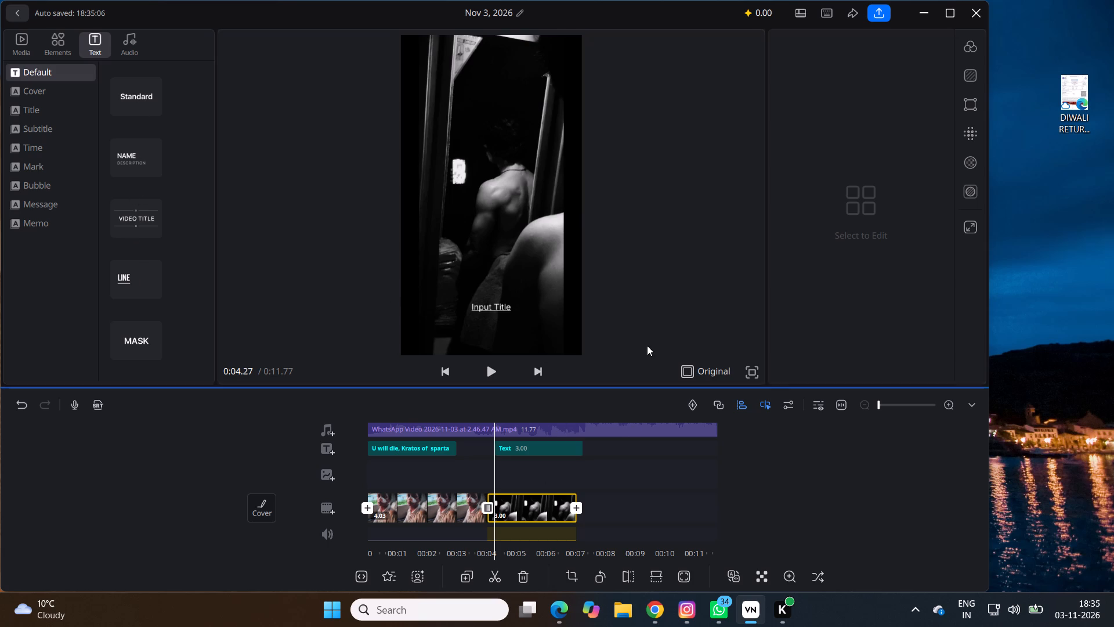
# Set the new Line-style title's text to "Death can have me".
pyautogui.click(522, 446)
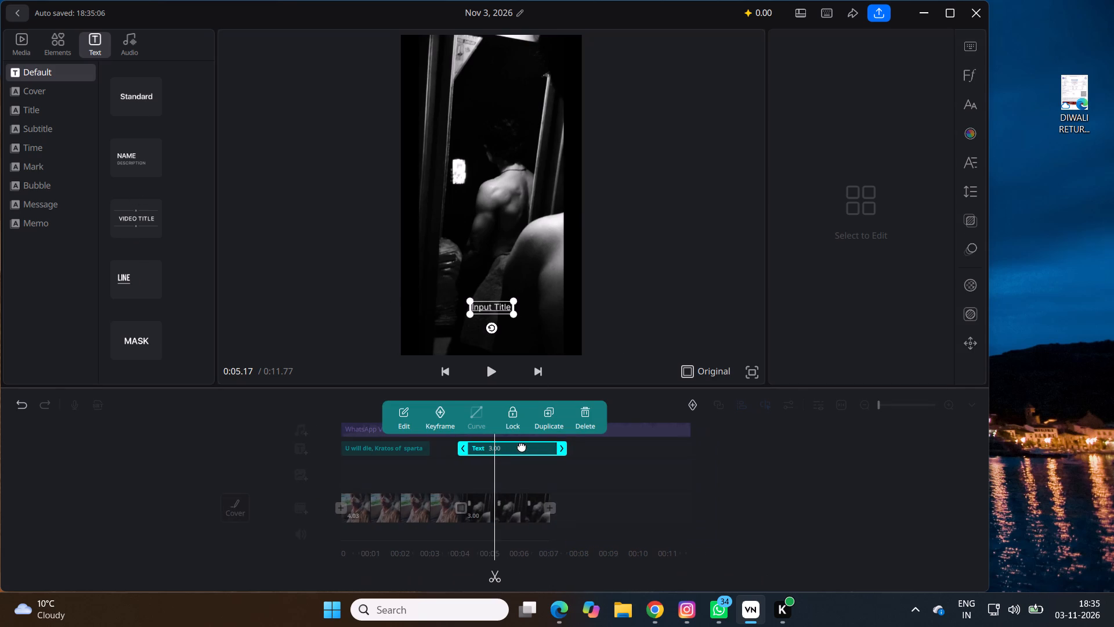
pyautogui.click(408, 412)
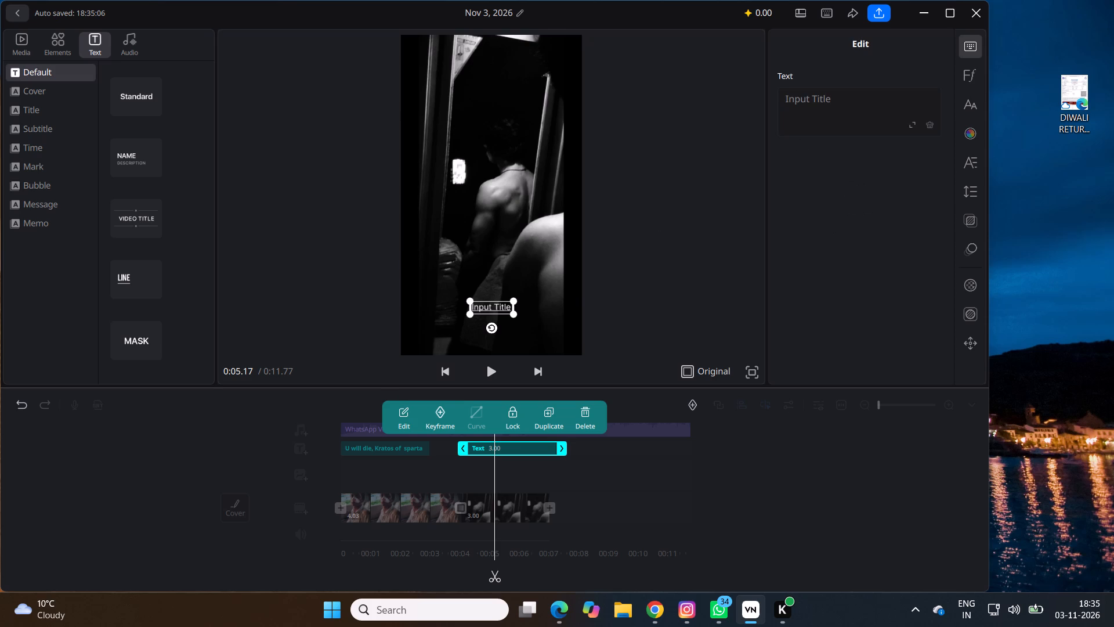
pyautogui.click(830, 112)
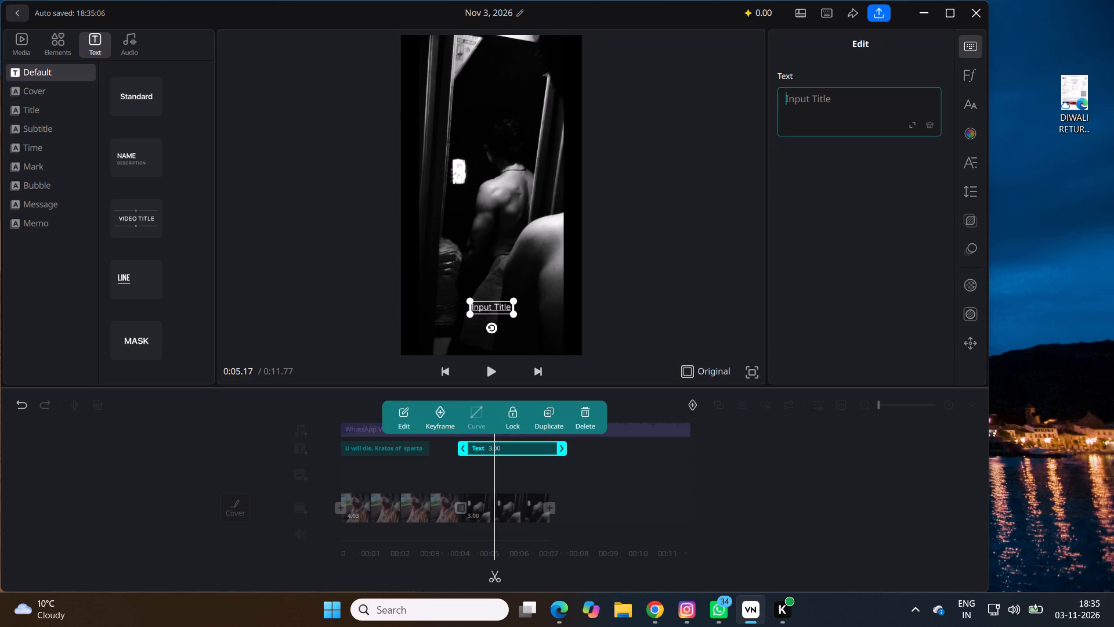
pyautogui.write('eath')
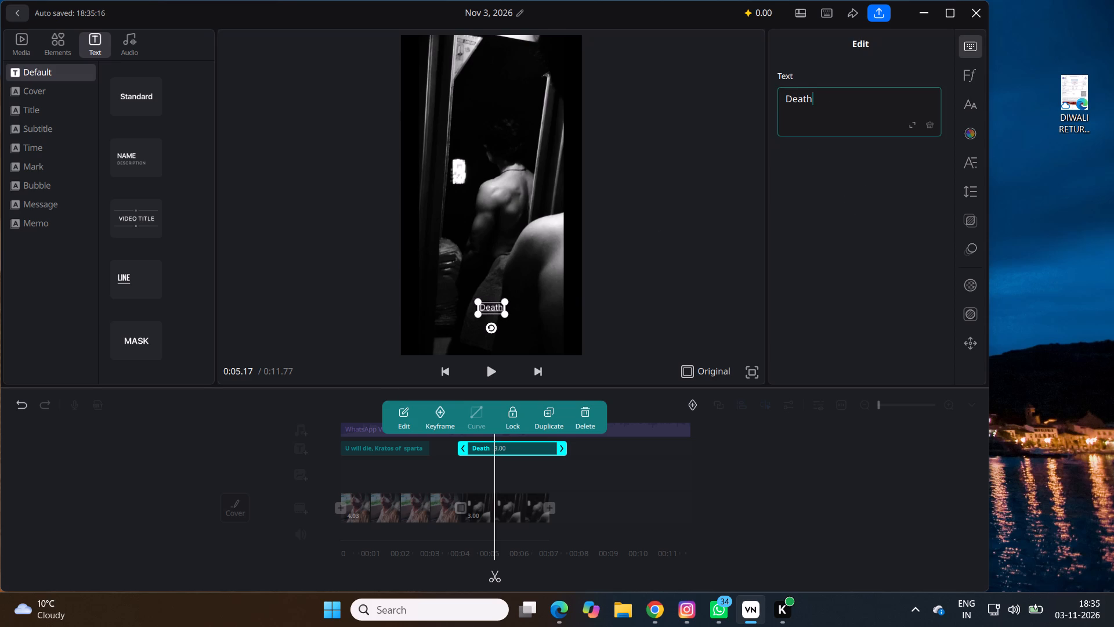
pyautogui.press('space')
pyautogui.write('can hav')
pyautogui.write('e')
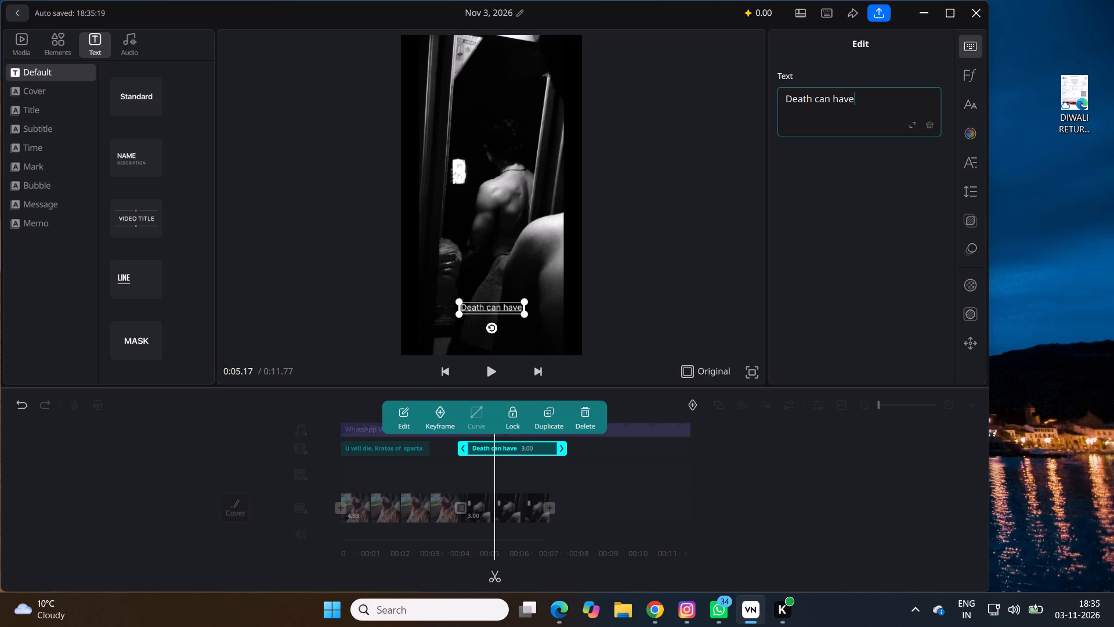
pyautogui.press('space')
pyautogui.write('me')
pyautogui.press('space')
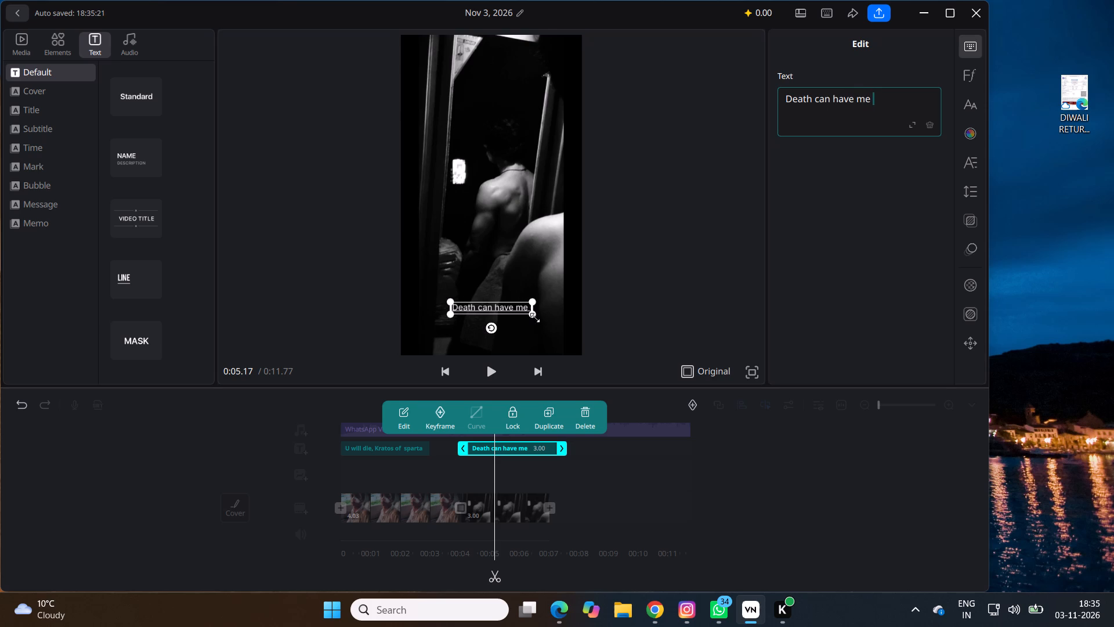
# Slightly enlarge the "Death can have me" caption and place it in the upper part of the frame, above the man's head.
pyautogui.moveTo(535, 318); pyautogui.dragTo(547, 325)
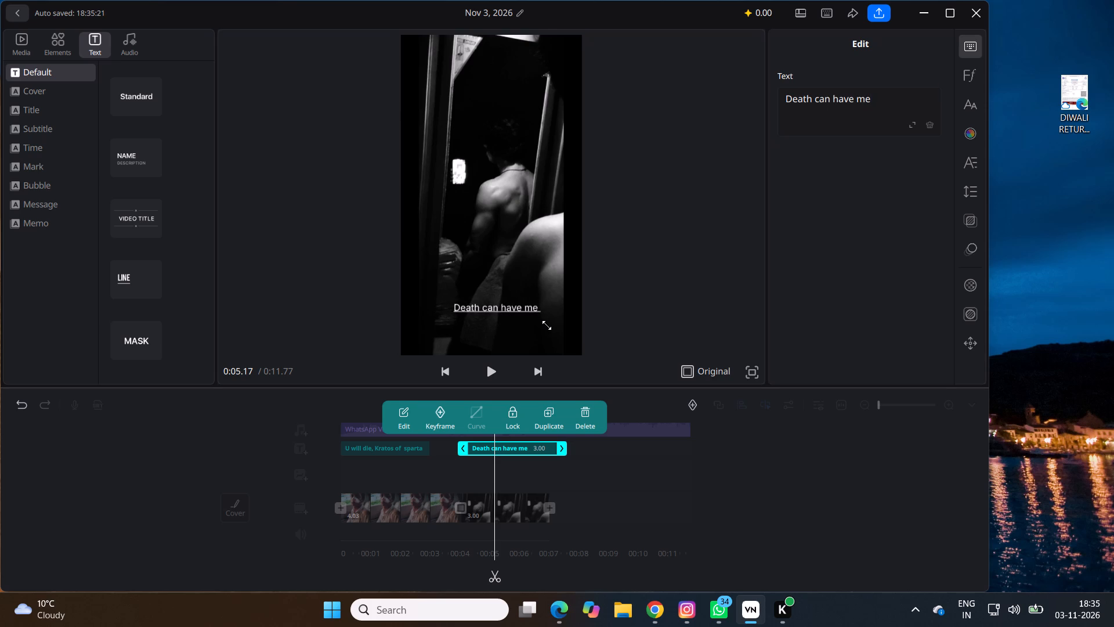
pyautogui.moveTo(547, 325); pyautogui.dragTo(551, 327)
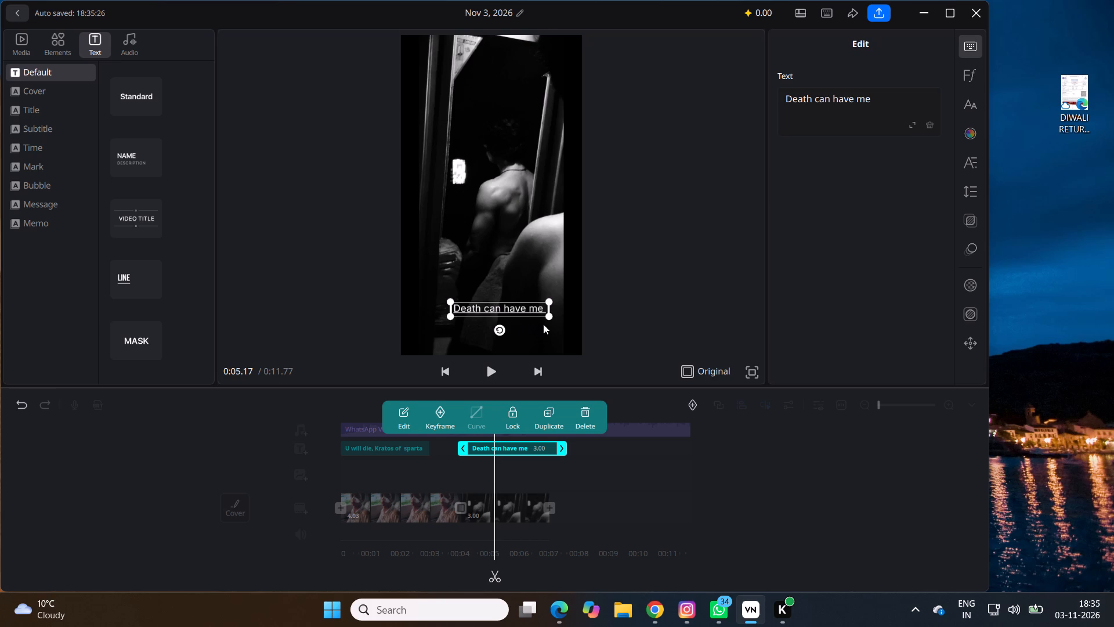
pyautogui.moveTo(549, 316); pyautogui.dragTo(560, 323)
pyautogui.moveTo(529, 310); pyautogui.dragTo(527, 98)
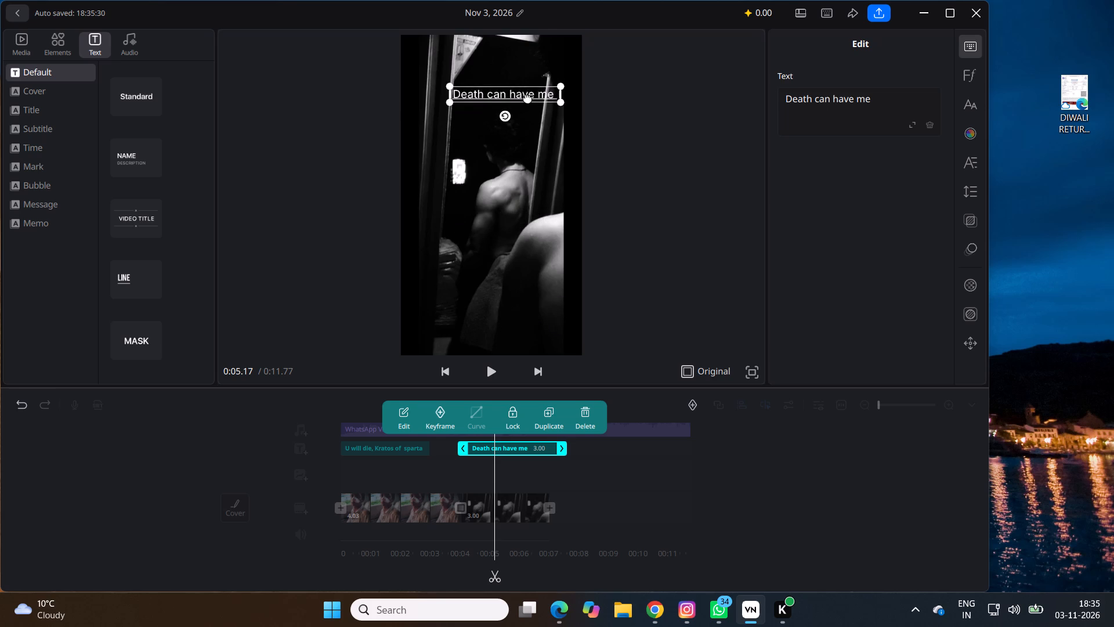
pyautogui.moveTo(527, 98); pyautogui.dragTo(524, 105)
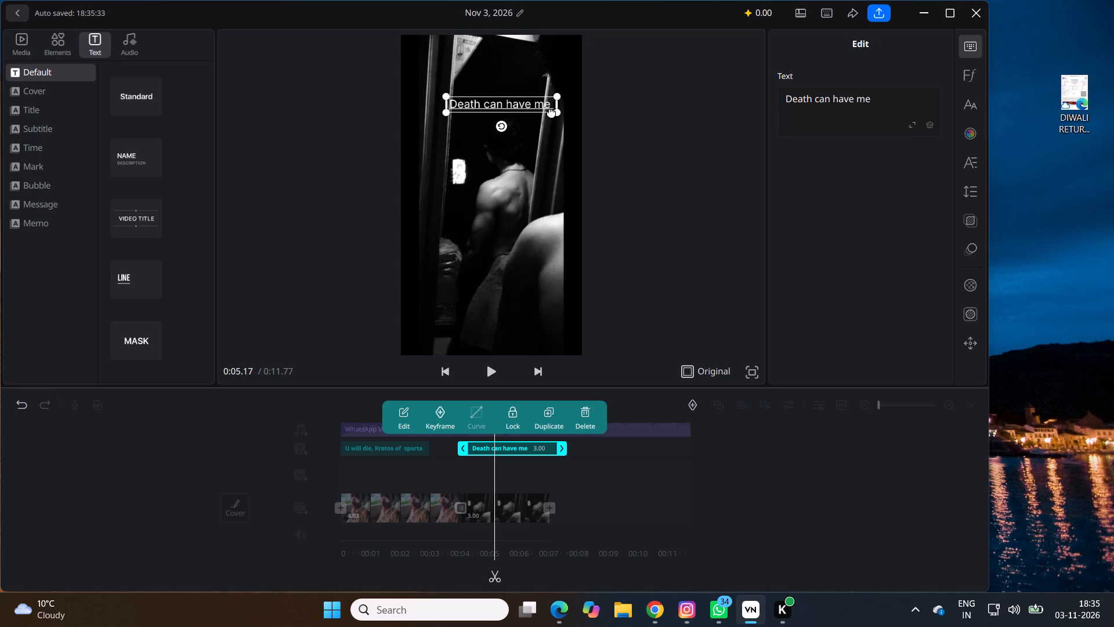
pyautogui.moveTo(555, 112); pyautogui.dragTo(533, 114)
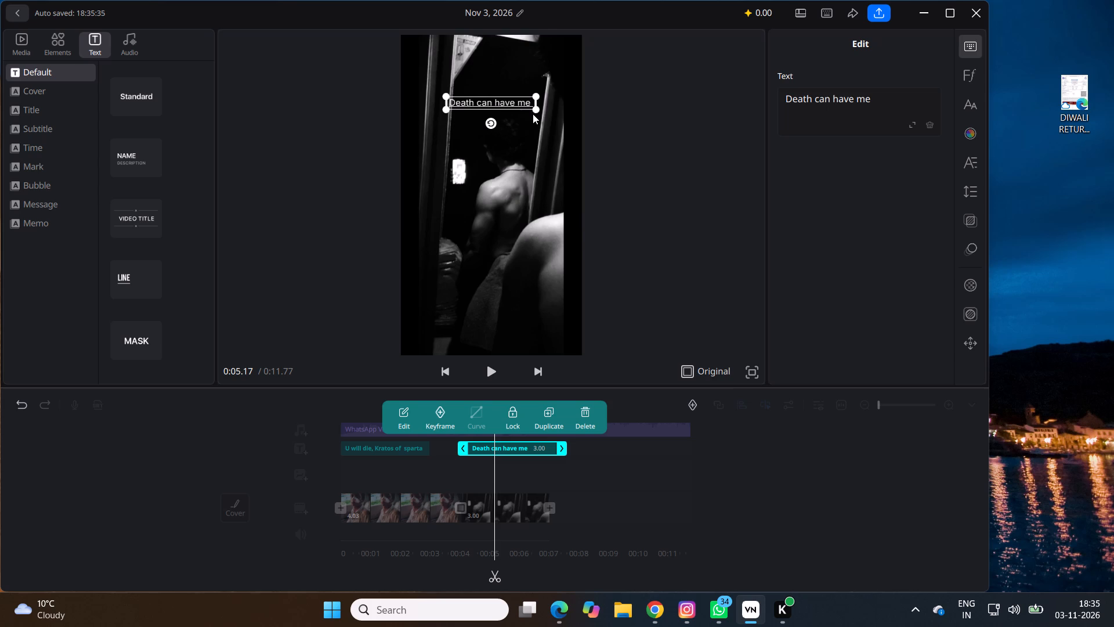
pyautogui.click(514, 104)
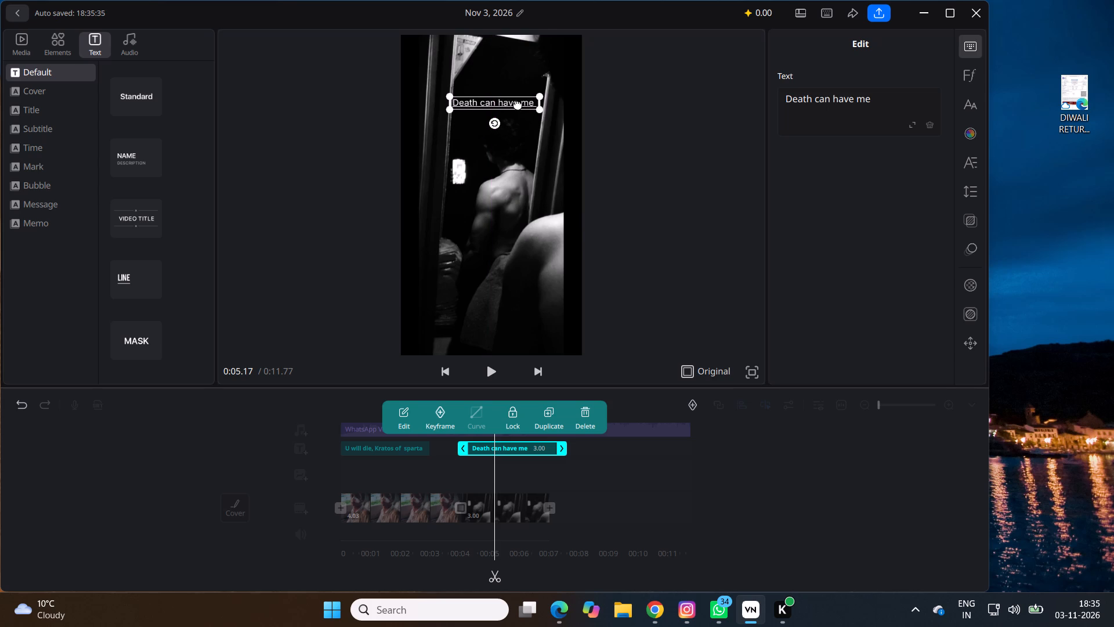
pyautogui.click(544, 146)
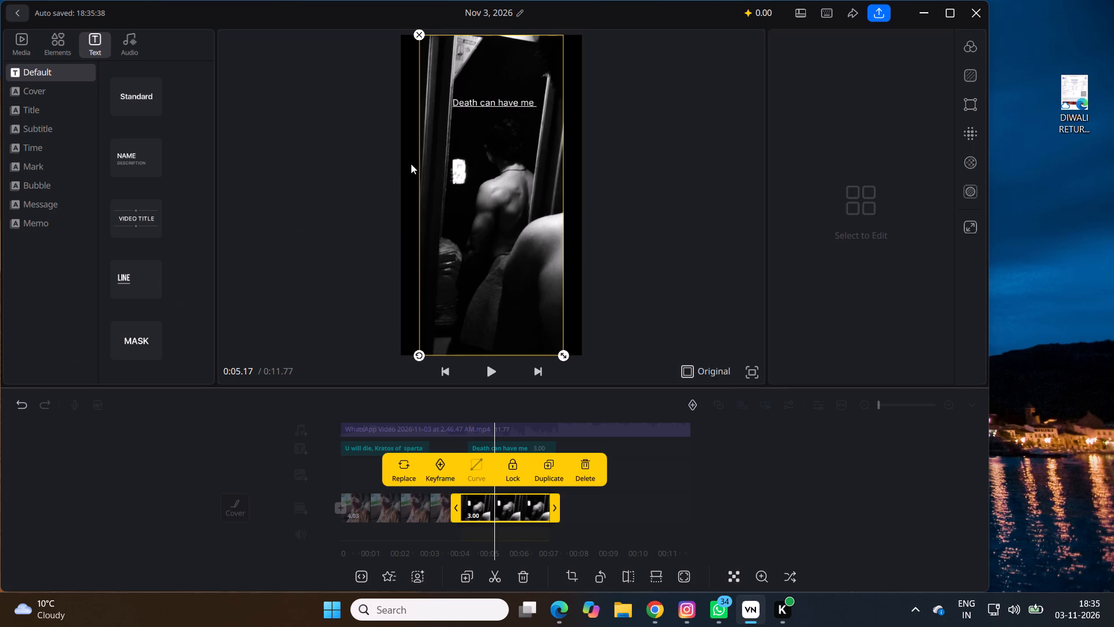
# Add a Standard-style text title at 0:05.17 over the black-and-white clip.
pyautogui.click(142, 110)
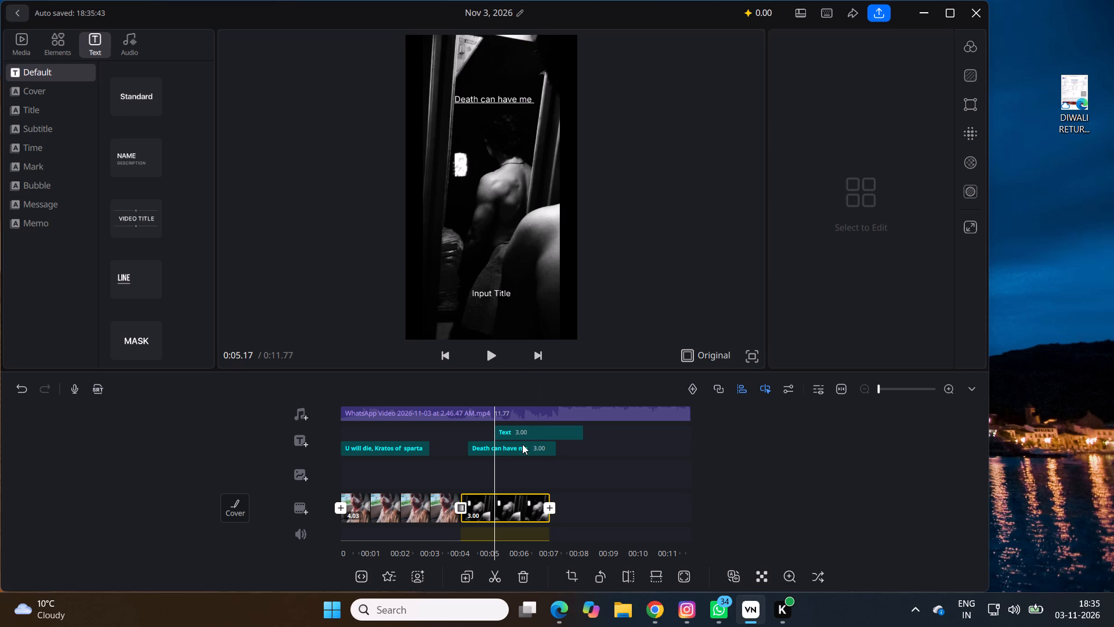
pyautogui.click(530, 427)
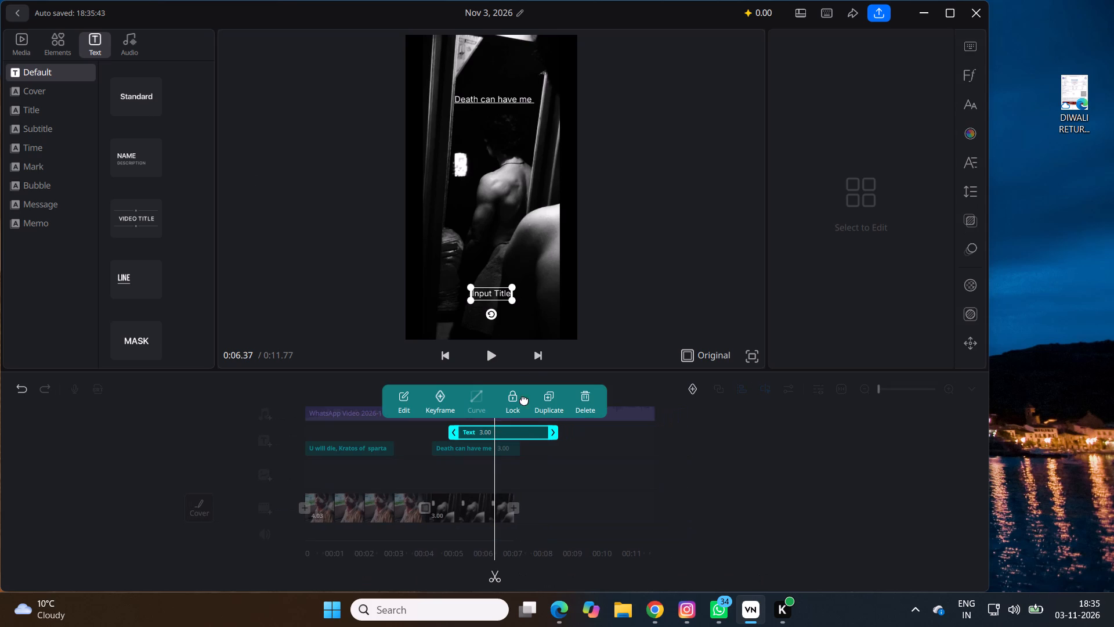
# Delete the "U will die, Kratos of sparta" and "Death can have me" captions and the extra placeholder title.
pyautogui.click(374, 446)
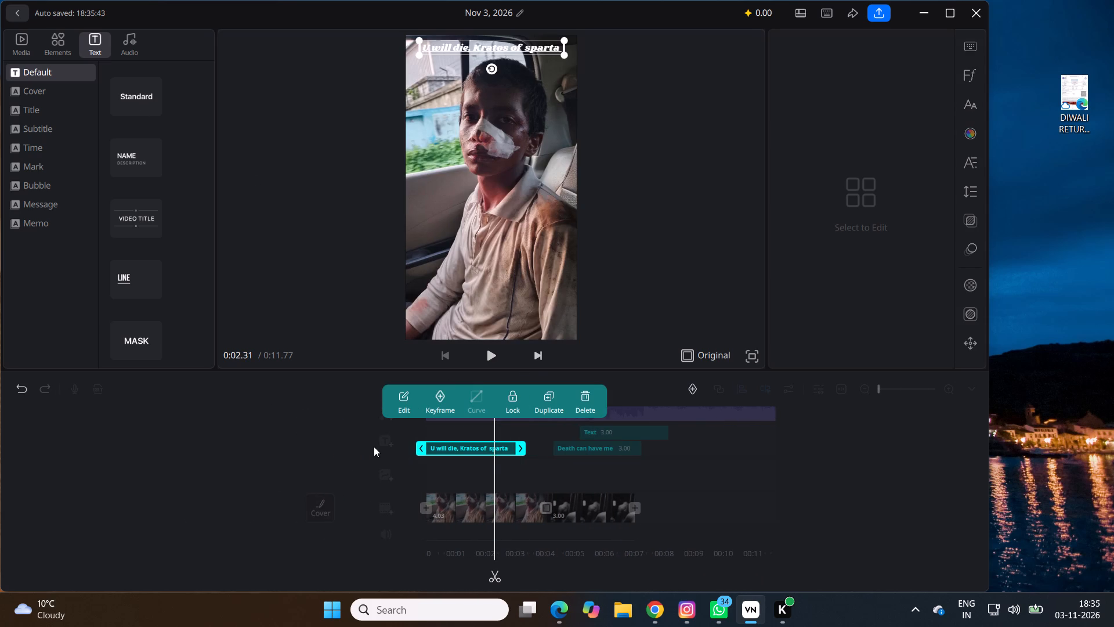
pyautogui.click(672, 253)
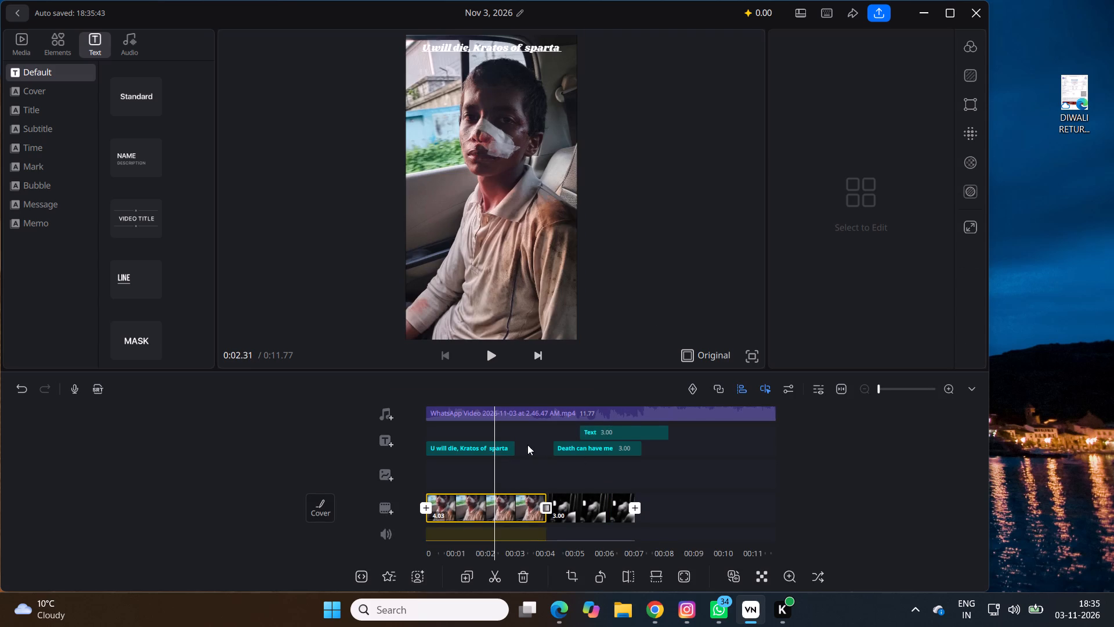
pyautogui.click(491, 452)
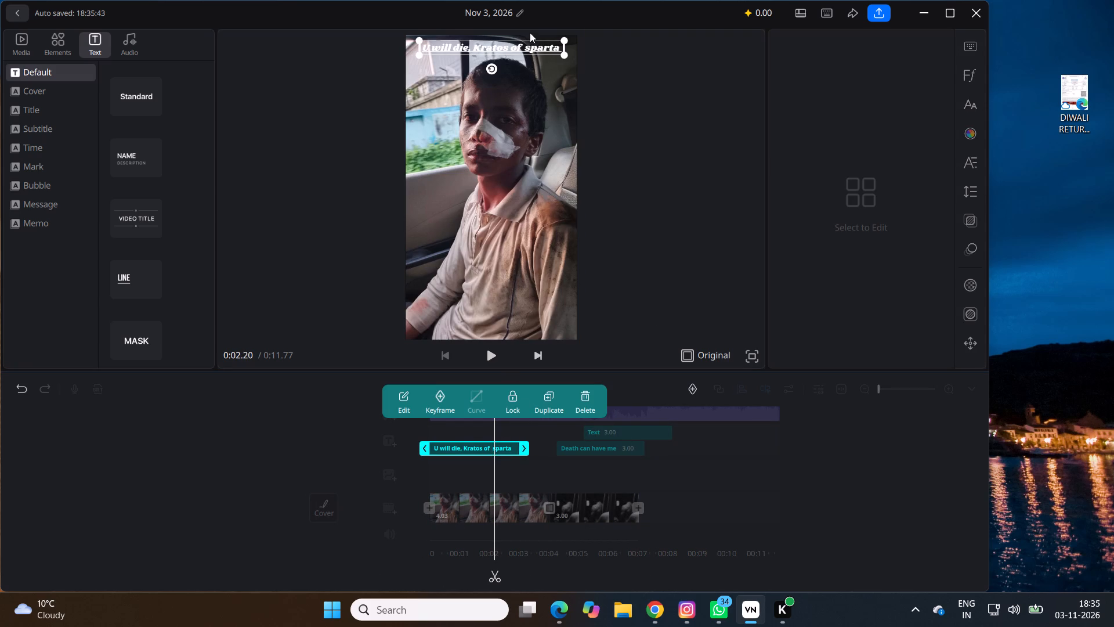
pyautogui.click(558, 48)
pyautogui.press('BackSpace')
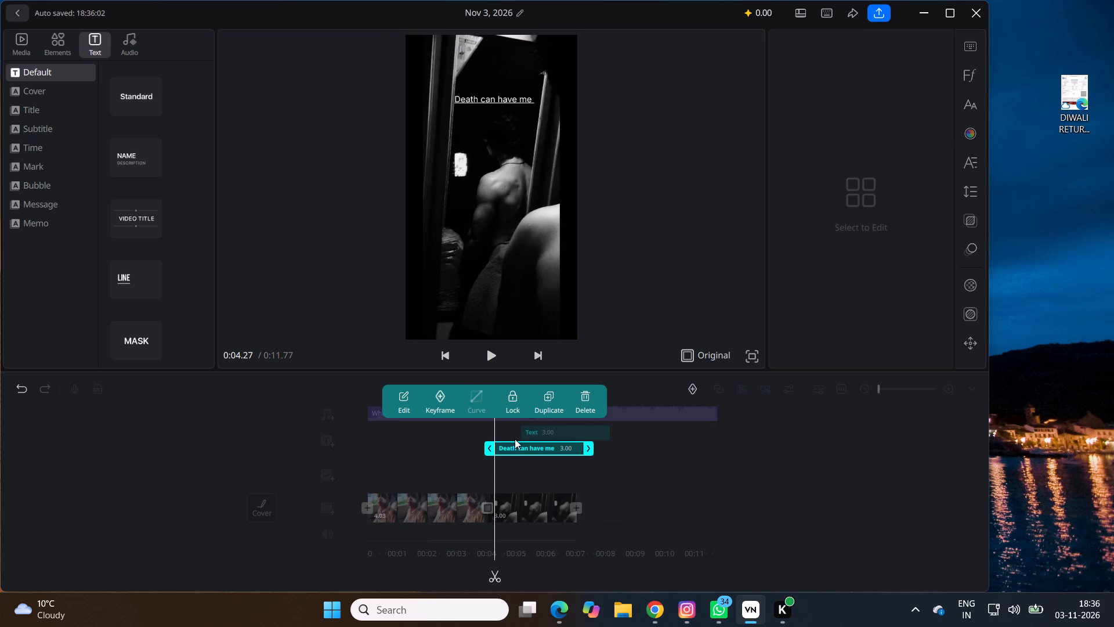
pyautogui.press('Delete')
pyautogui.press('BackSpace')
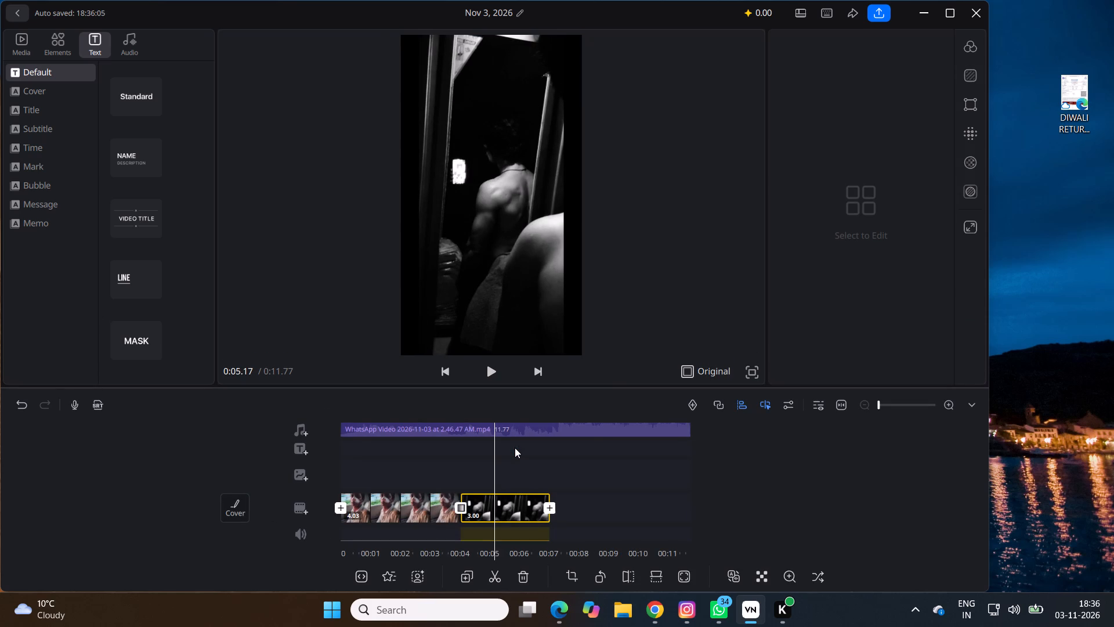
# Add a new default text title at 0:00.00, at the start of the first clip.
pyautogui.click(359, 464)
pyautogui.moveTo(465, 468); pyautogui.dragTo(690, 468)
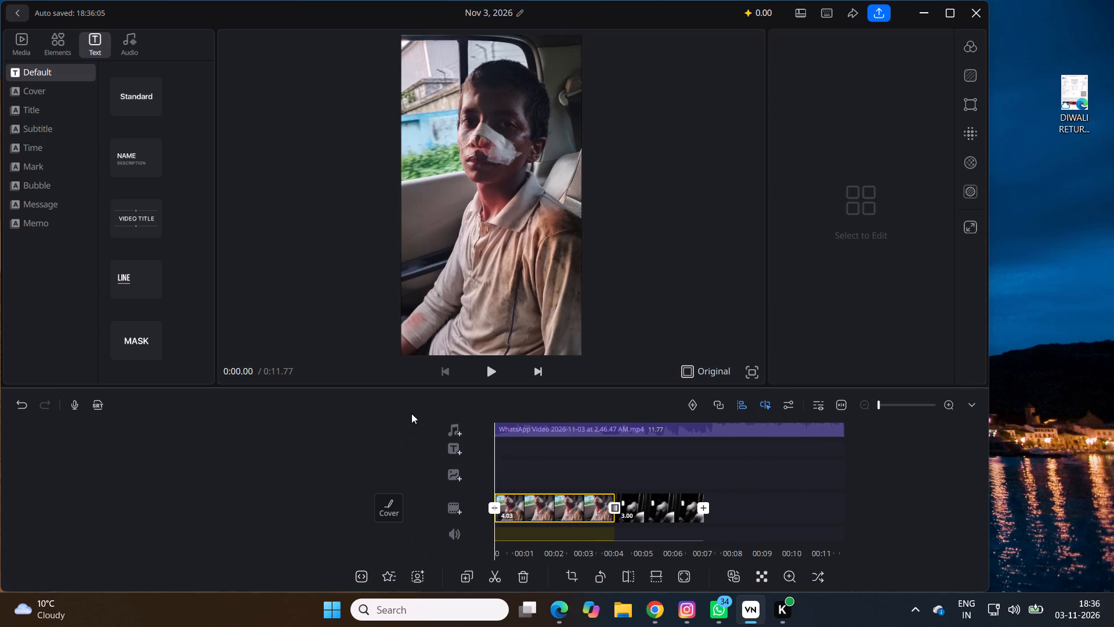
pyautogui.click(453, 448)
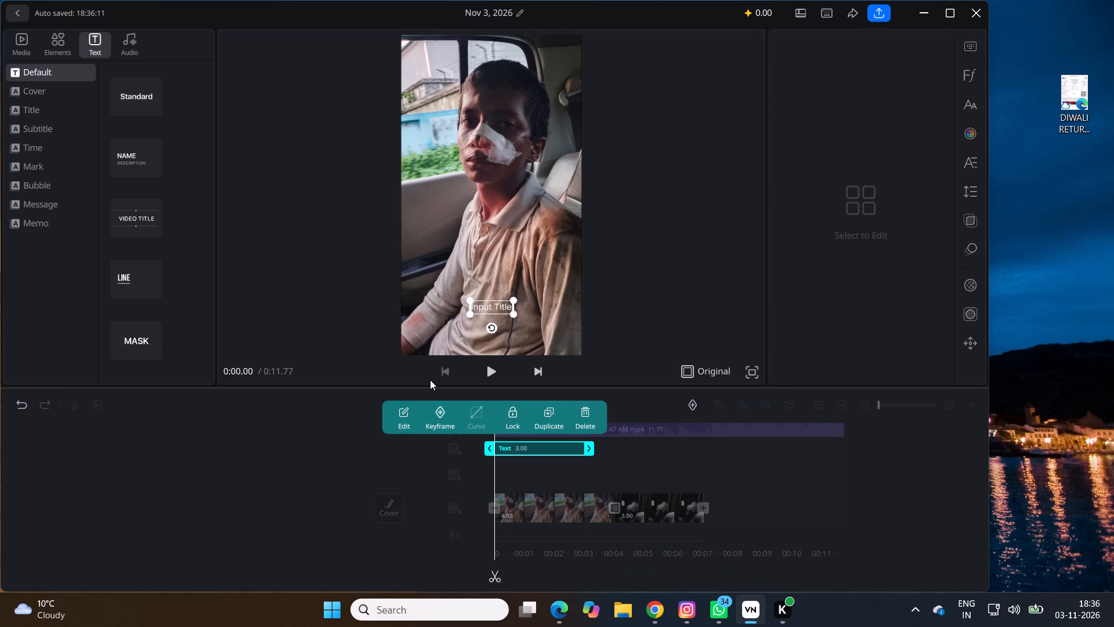
pyautogui.click(430, 380)
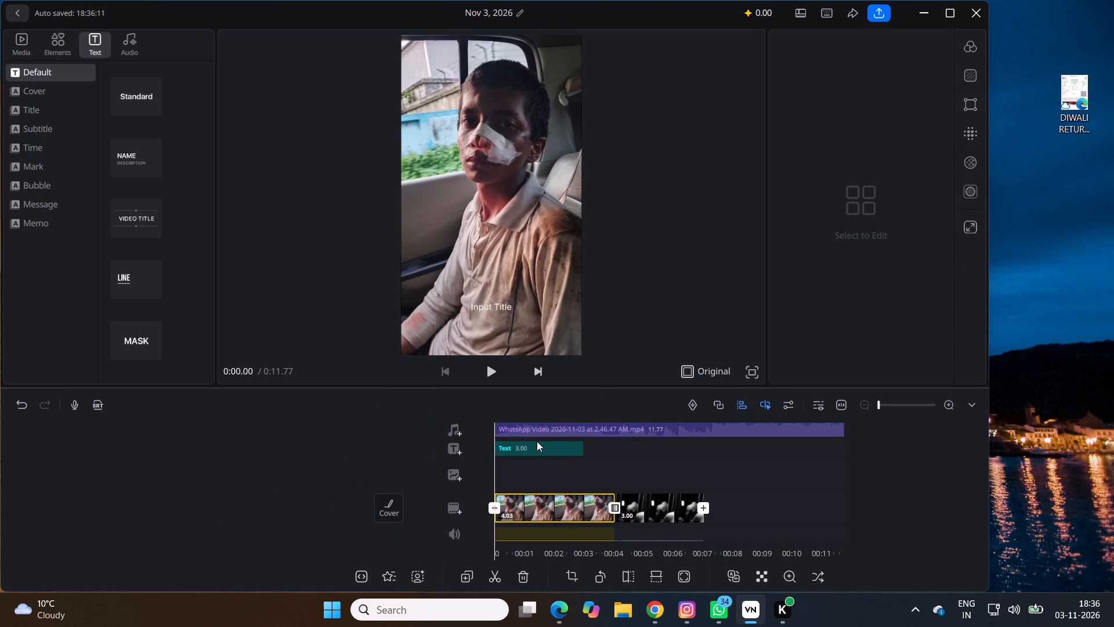
# Set the new title's text to "U will die,".
pyautogui.click(537, 441)
pyautogui.click(404, 423)
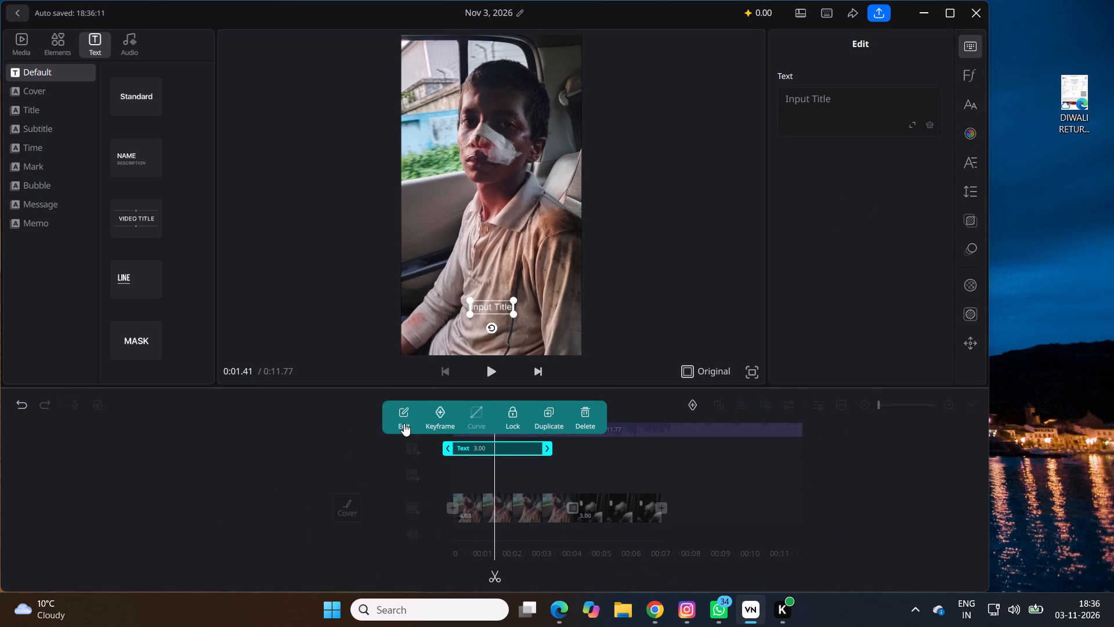
pyautogui.doubleClick(404, 423)
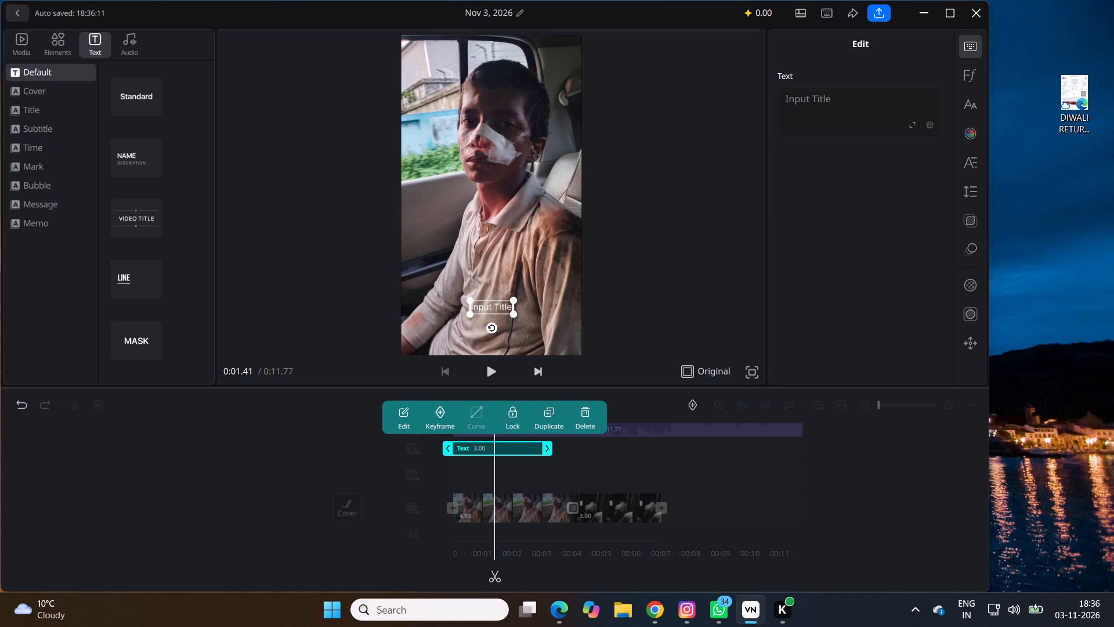
pyautogui.click(816, 111)
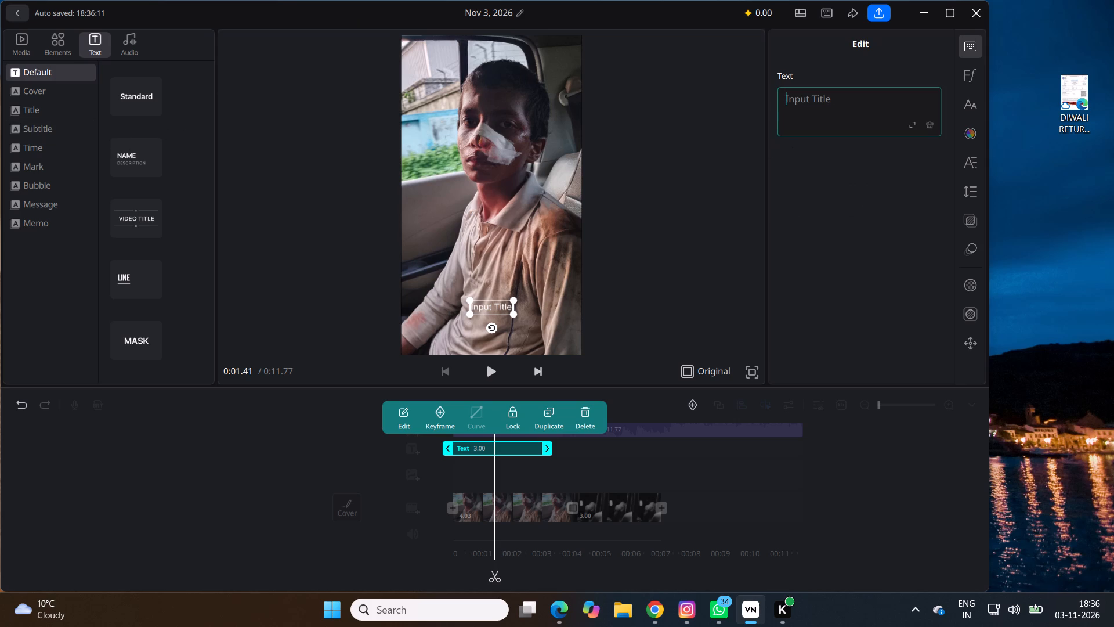
pyautogui.press('u')
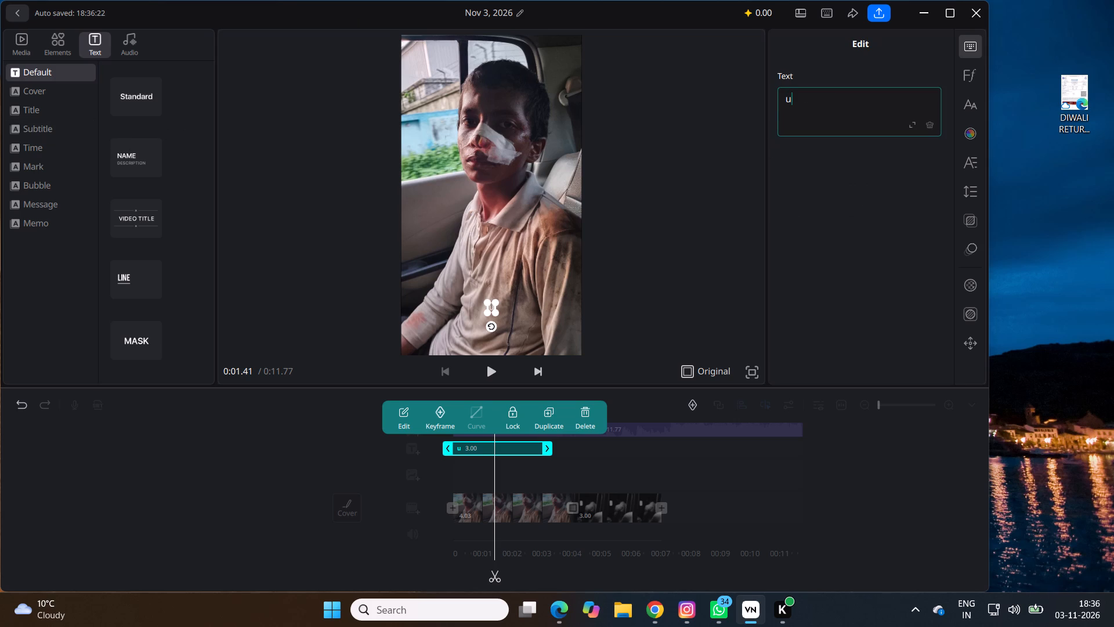
pyautogui.press('BackSpace')
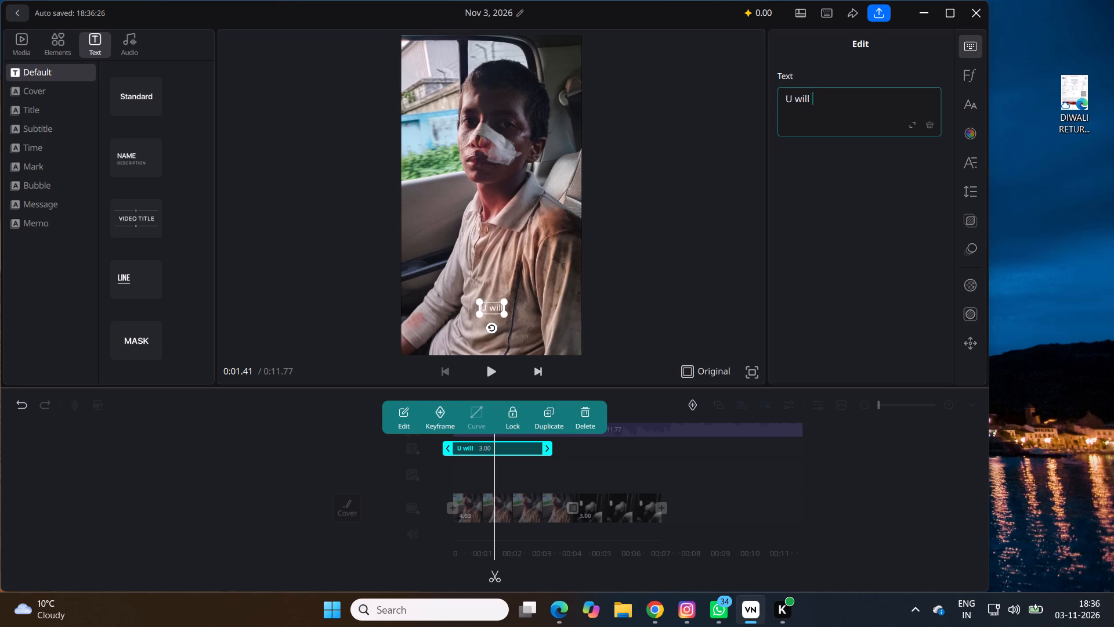
pyautogui.press('BackSpace')
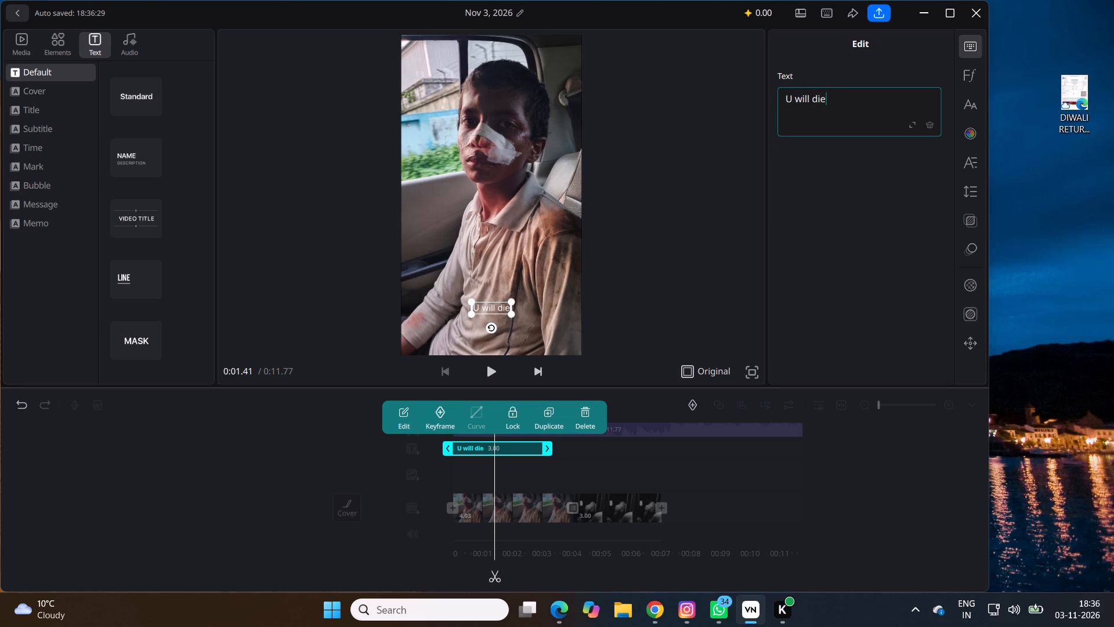
pyautogui.press('shift+less')
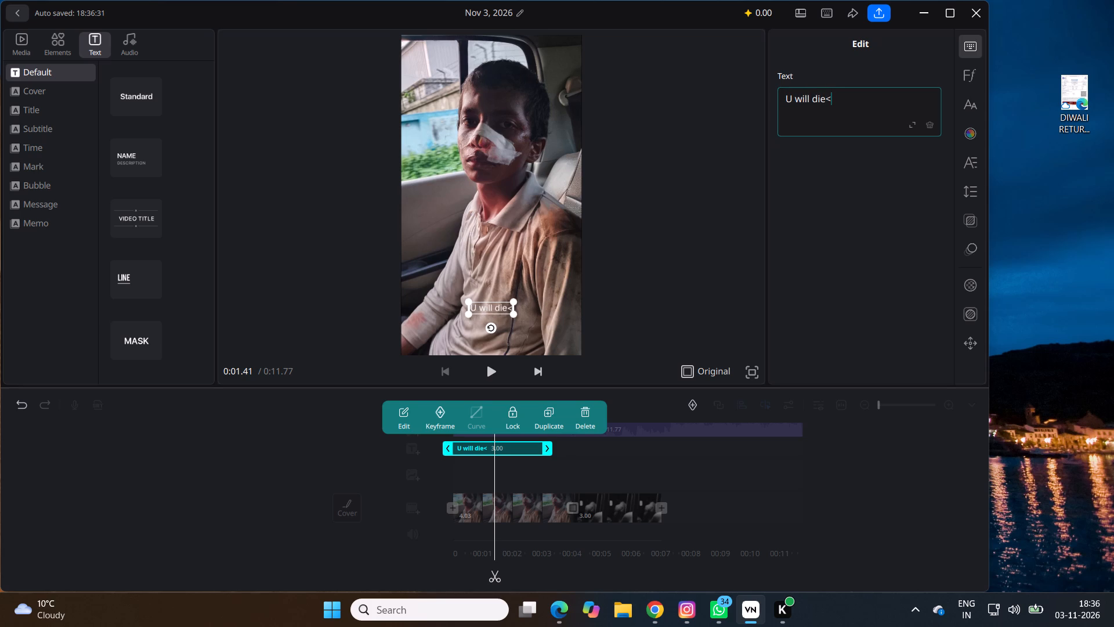
pyautogui.press('BackSpace')
pyautogui.press(',')
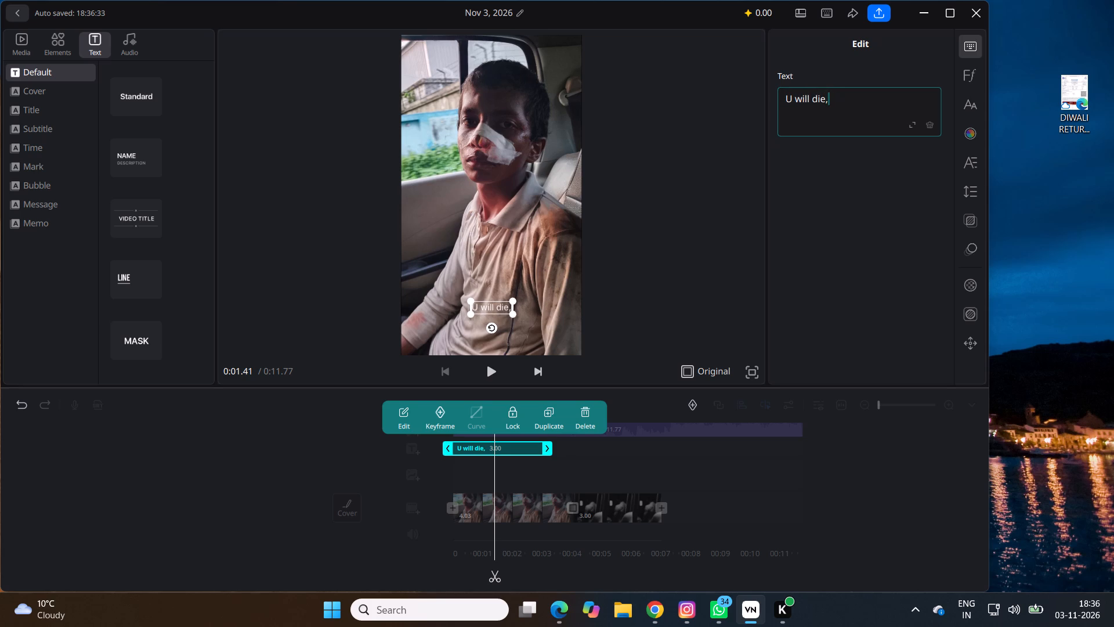
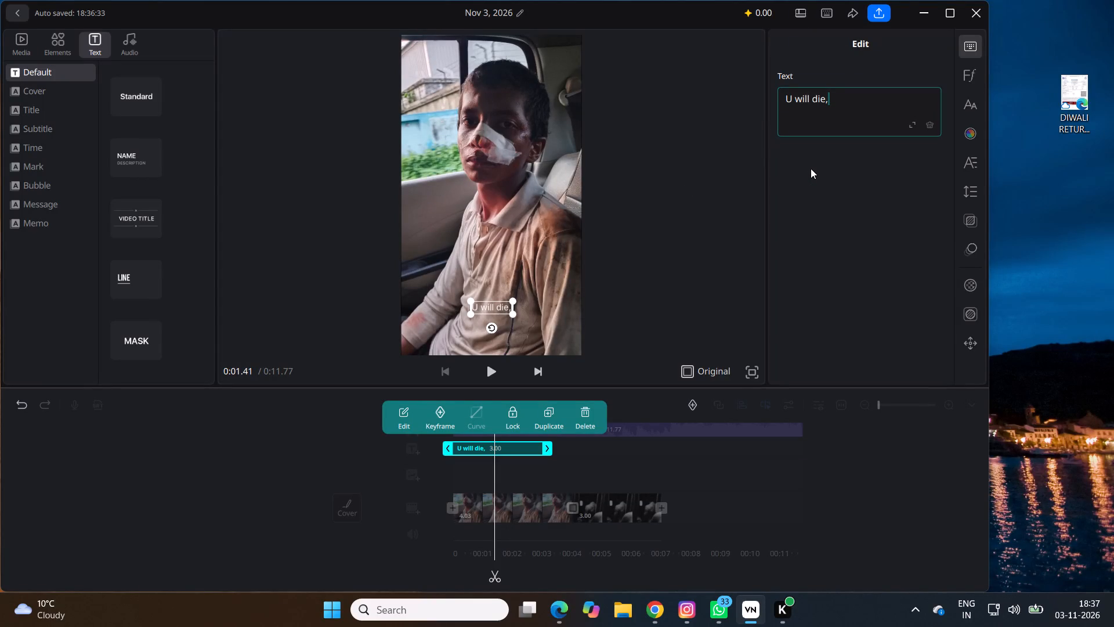
# Extend the first clip's title text to read "U will die, Kratos of sparta".
pyautogui.press('k')
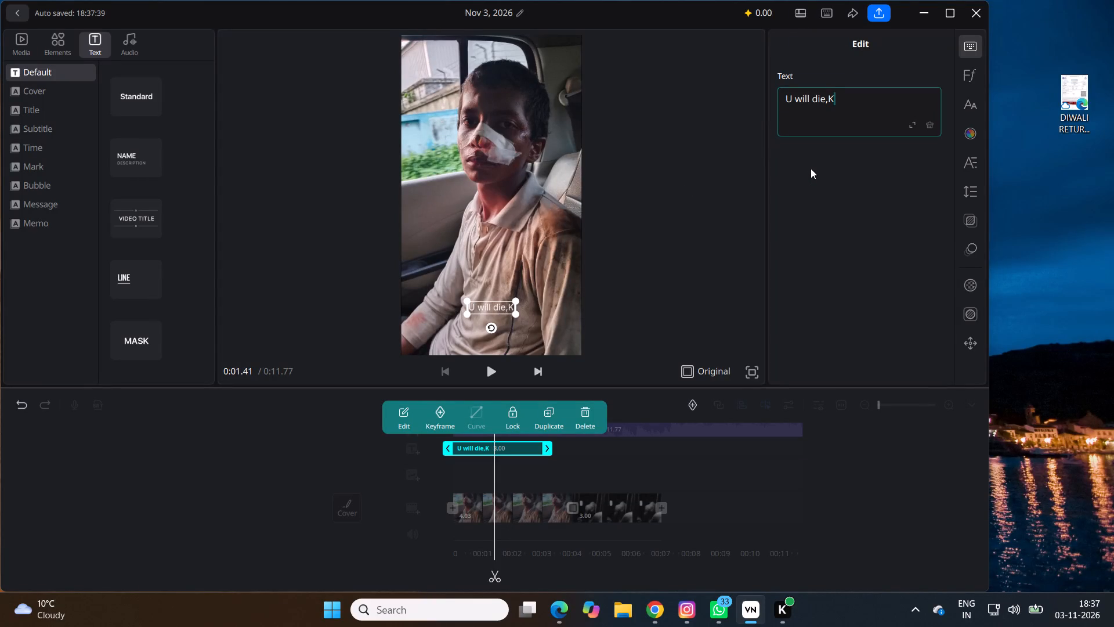
pyautogui.press('BackSpace')
pyautogui.press('space')
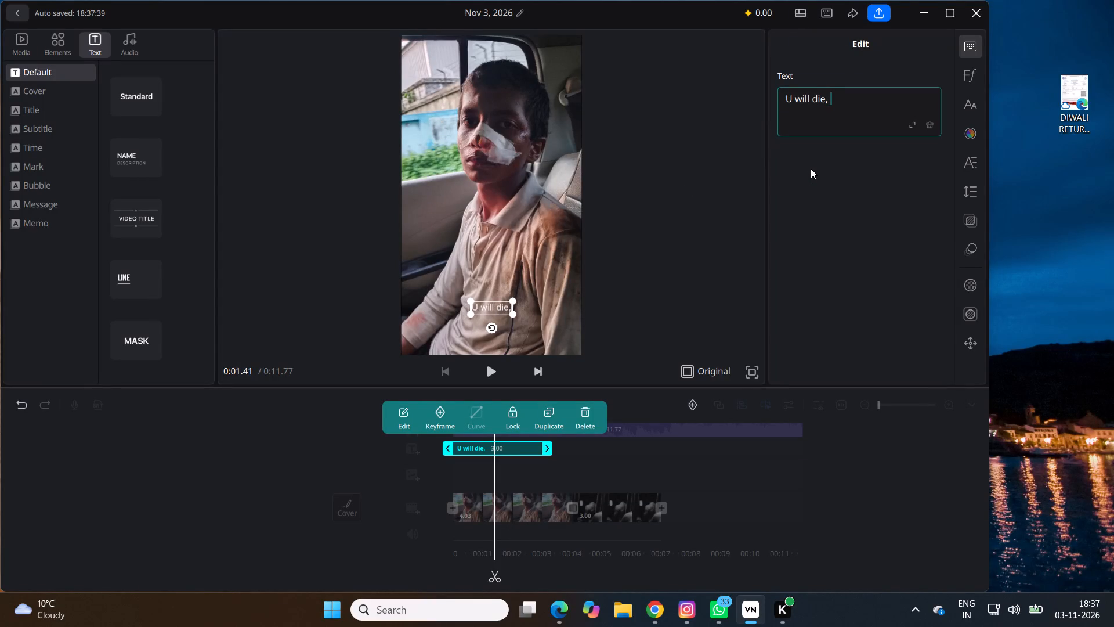
pyautogui.press('k')
pyautogui.write('ratos of sparta')
pyautogui.press('space')
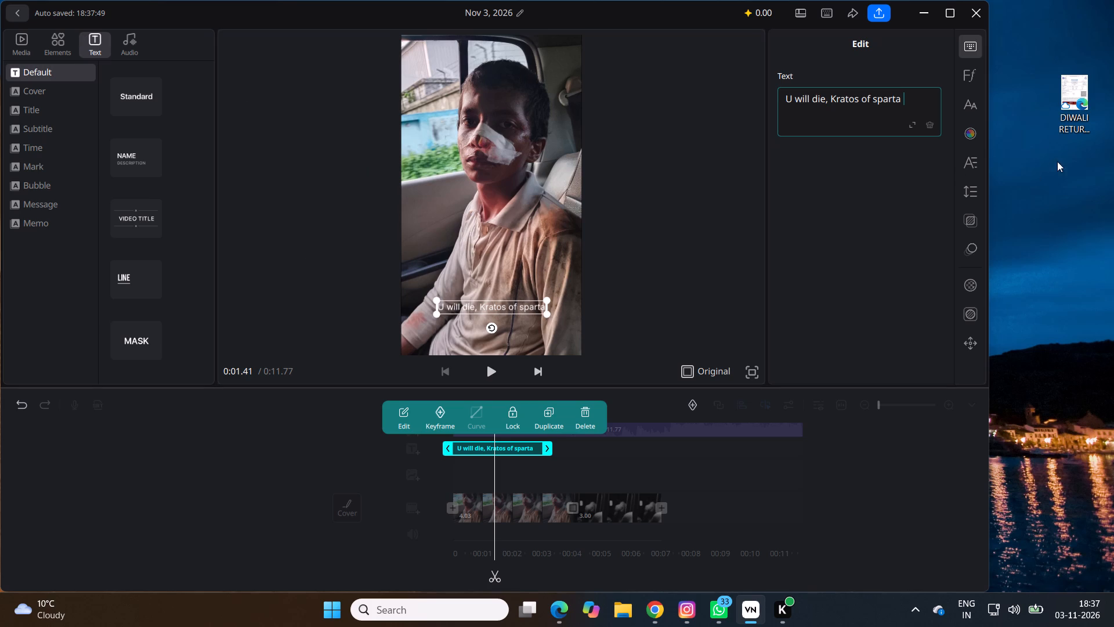
# Set the font of the "U will die, Kratos of sparta" title to Shrikhand.
pyautogui.click(969, 75)
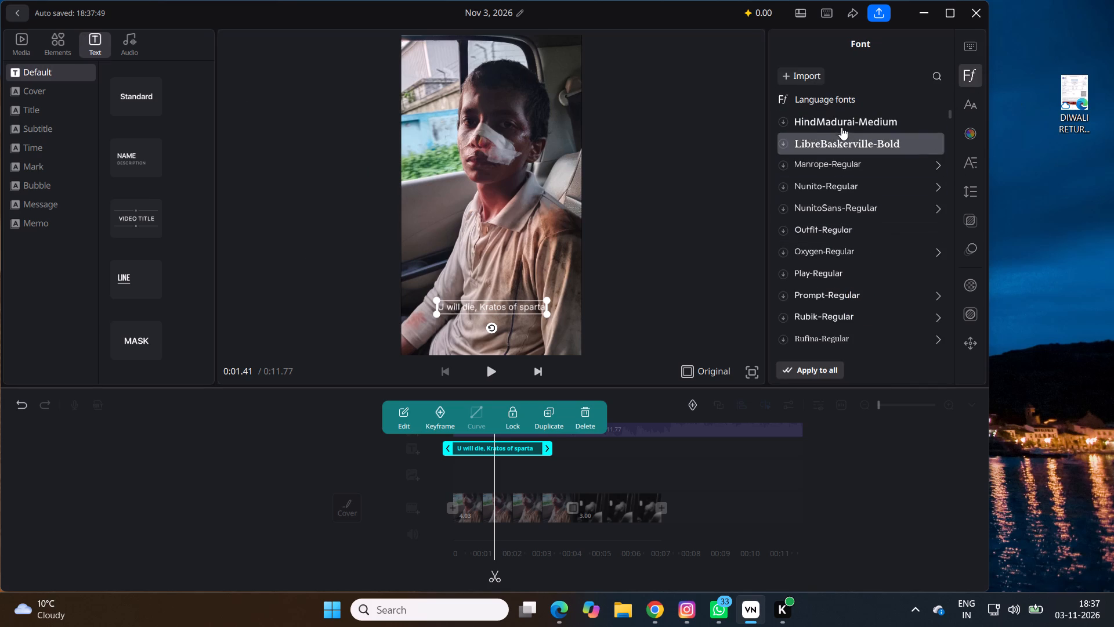
pyautogui.scroll(-2, 832, 203)
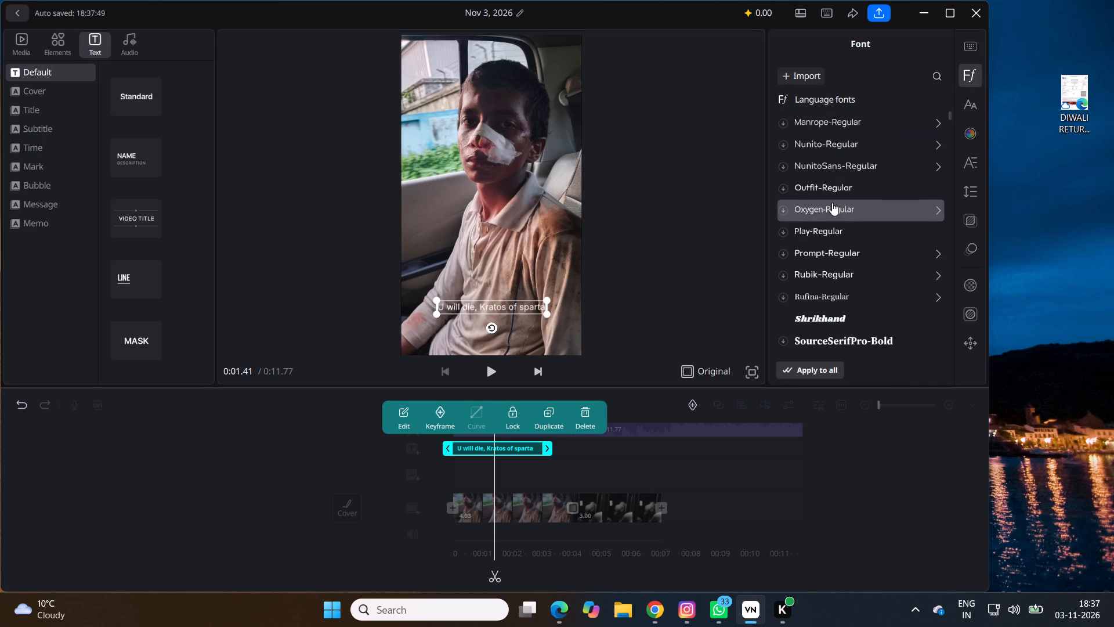
pyautogui.click(815, 310)
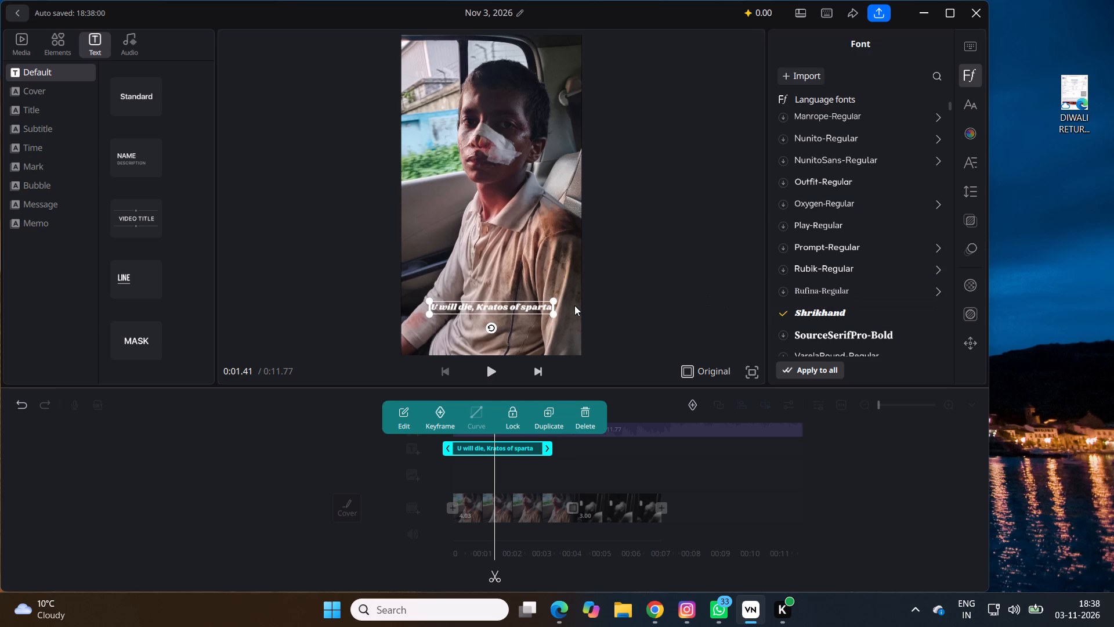
# Widen the title's text box and move it to the top centre of the video frame.
pyautogui.moveTo(559, 314); pyautogui.dragTo(581, 324)
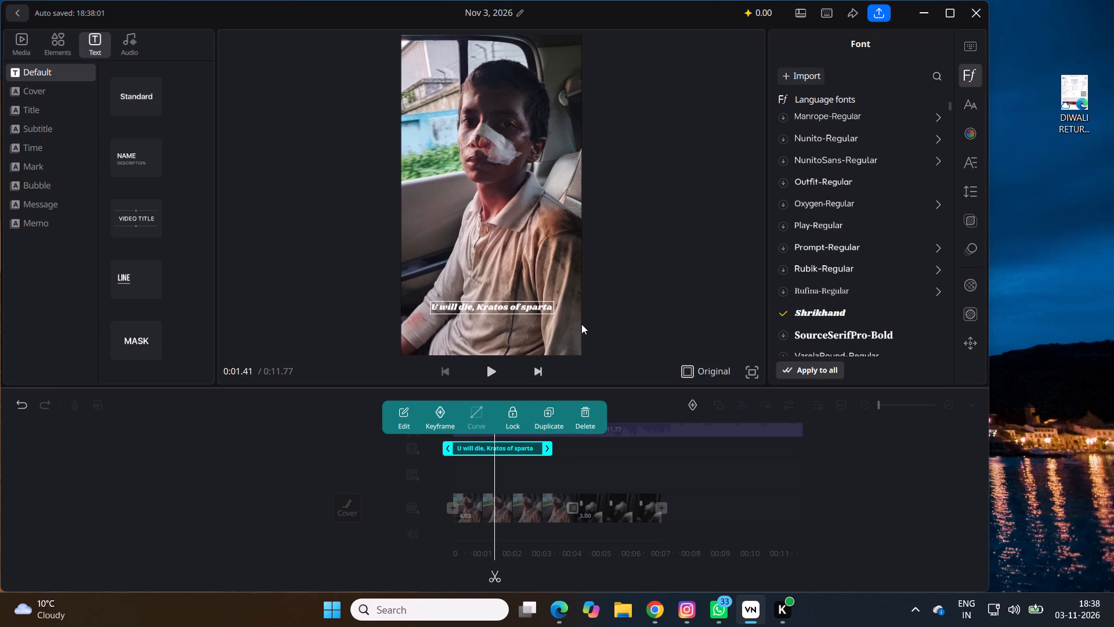
pyautogui.moveTo(581, 324); pyautogui.dragTo(593, 324)
pyautogui.moveTo(548, 307); pyautogui.dragTo(520, 207)
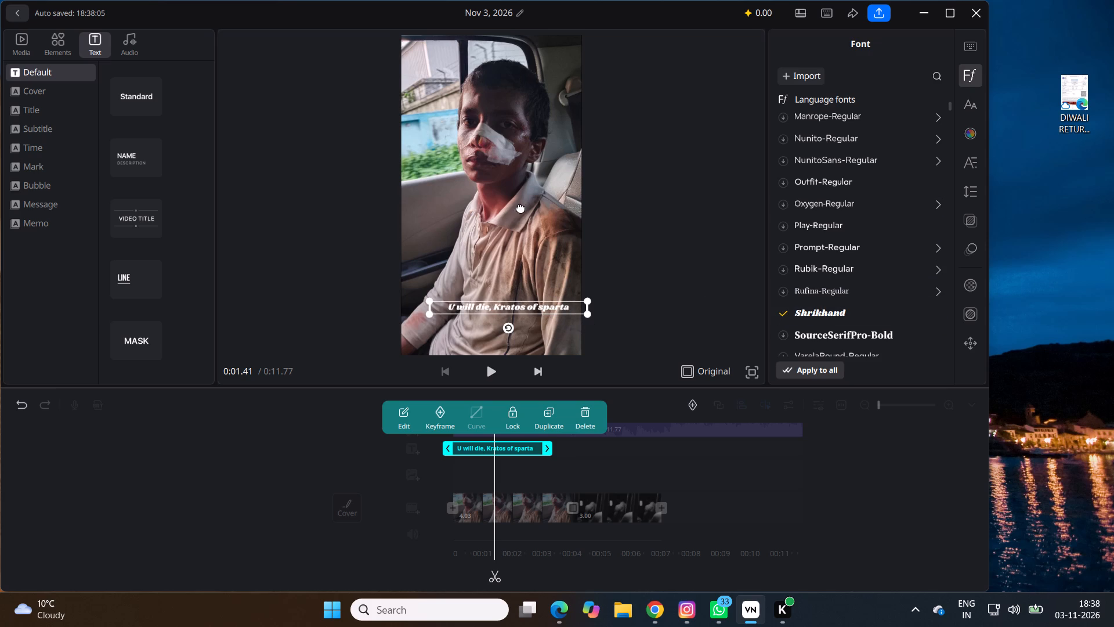
pyautogui.moveTo(520, 207); pyautogui.dragTo(537, 55)
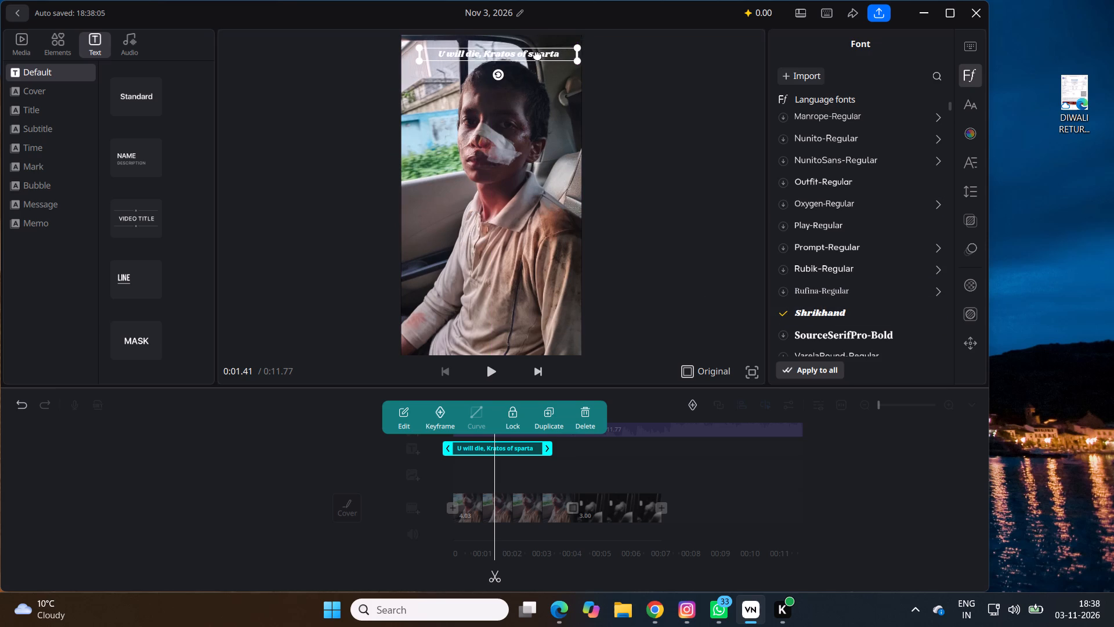
pyautogui.moveTo(537, 55); pyautogui.dragTo(529, 51)
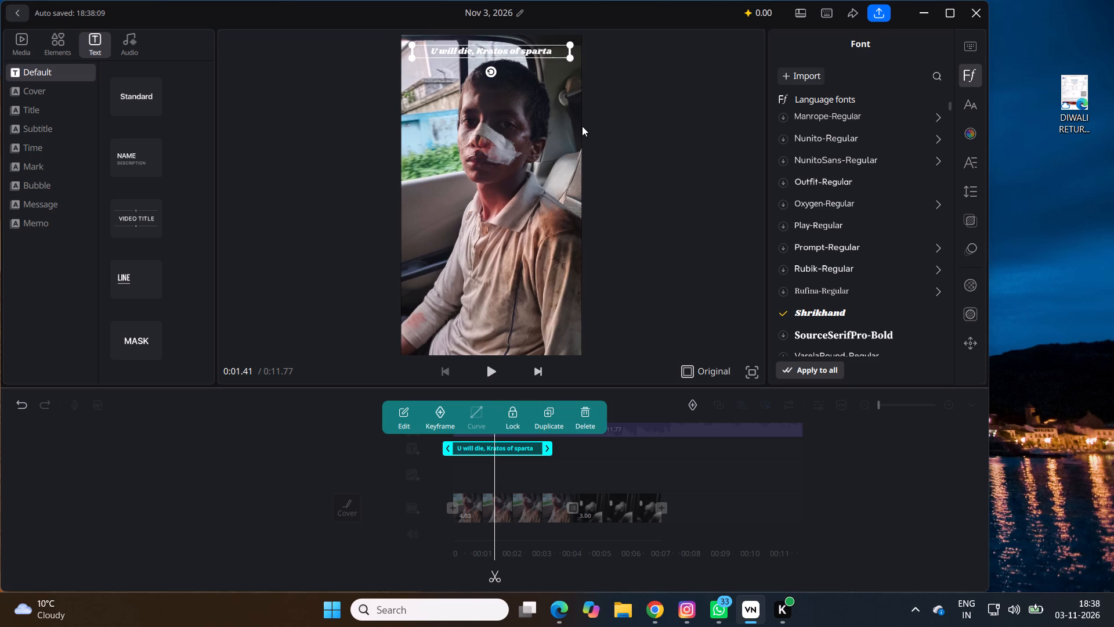
# Extend the end of the "U will die, Kratos of sparta" title to a duration of 3.60 seconds.
pyautogui.press('space')
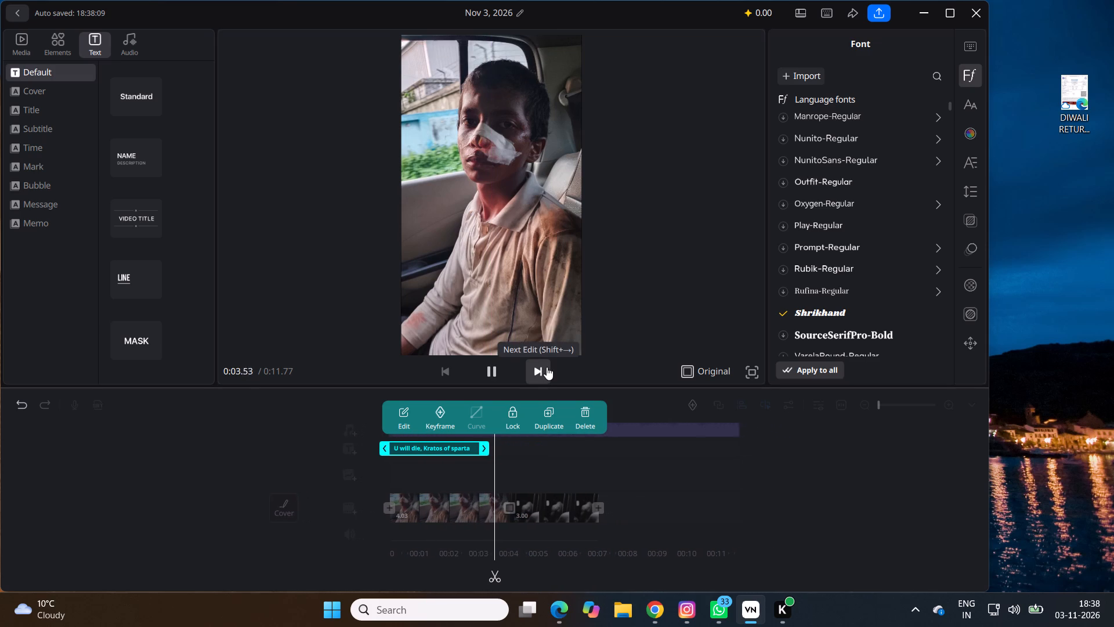
pyautogui.press('space')
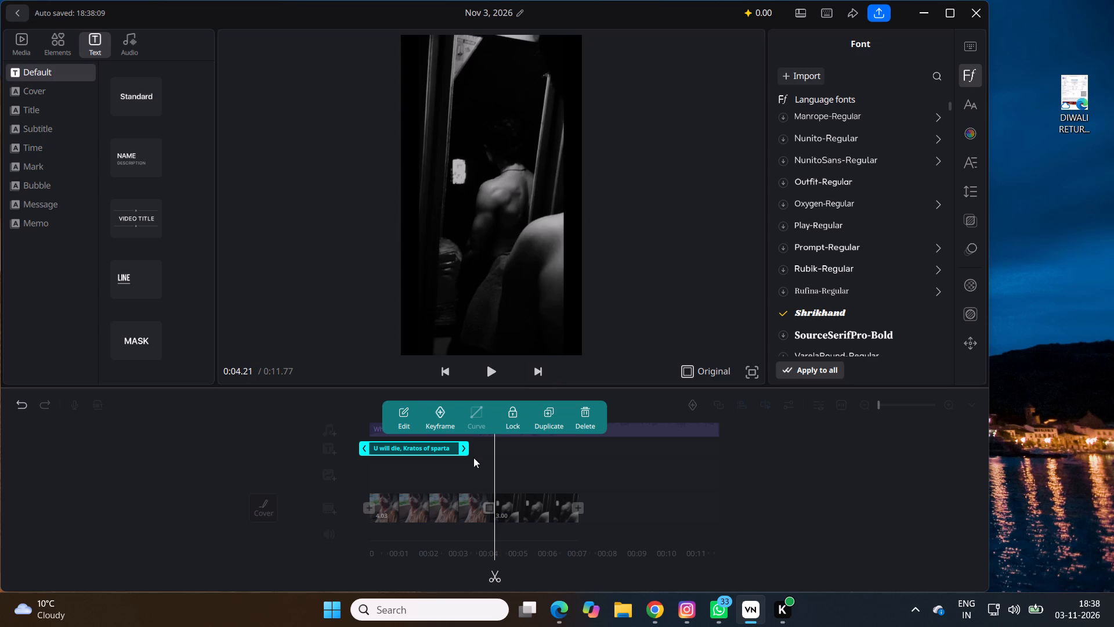
pyautogui.moveTo(464, 440); pyautogui.dragTo(490, 444)
pyautogui.moveTo(482, 451); pyautogui.dragTo(500, 451)
# Play the video from the start through the cut to check the first caption's timing against the audio.
pyautogui.press('space')
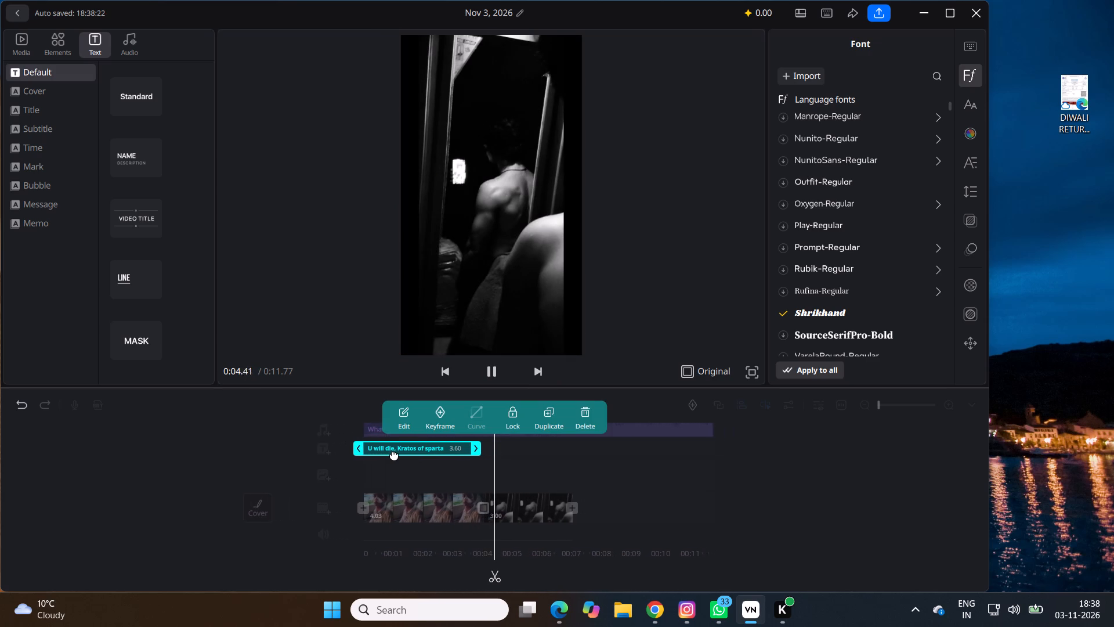
pyautogui.click(343, 471)
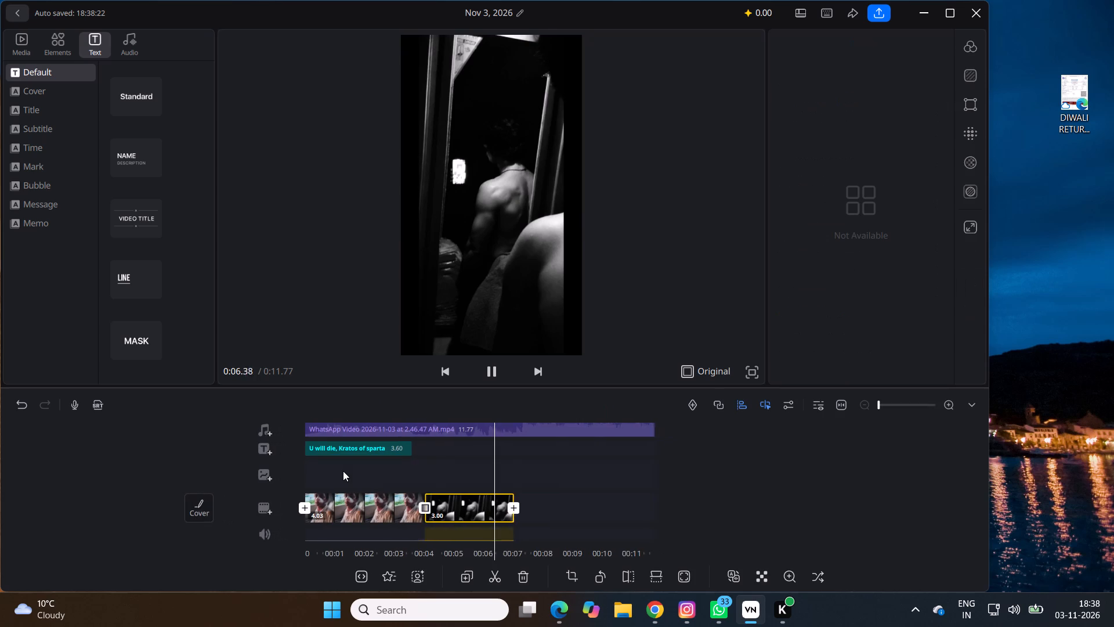
pyautogui.moveTo(343, 471); pyautogui.dragTo(813, 460)
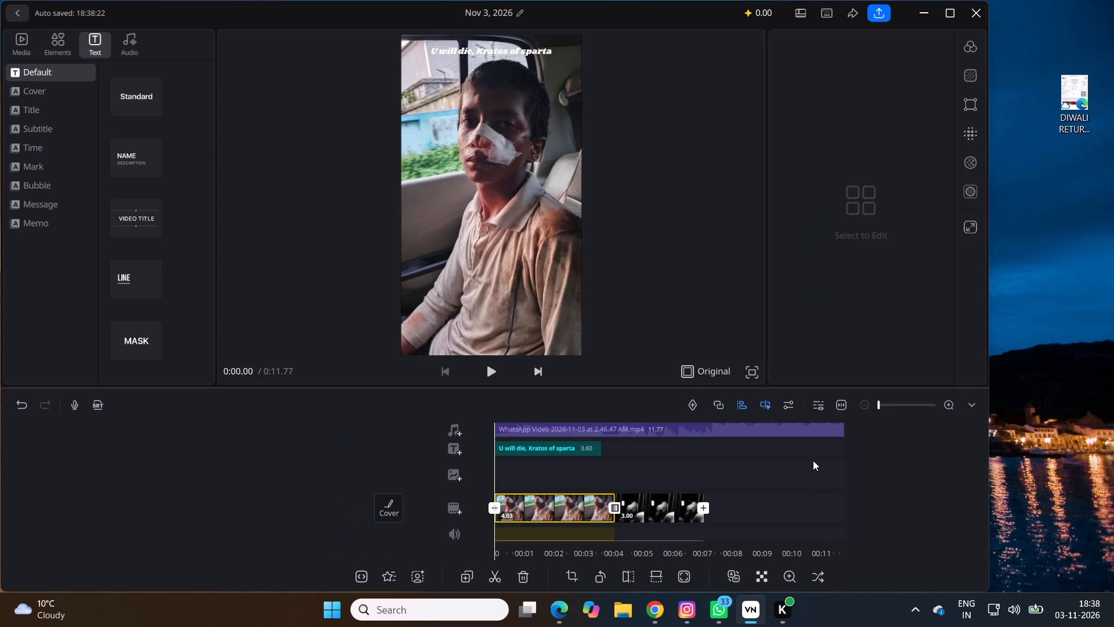
pyautogui.press('space')
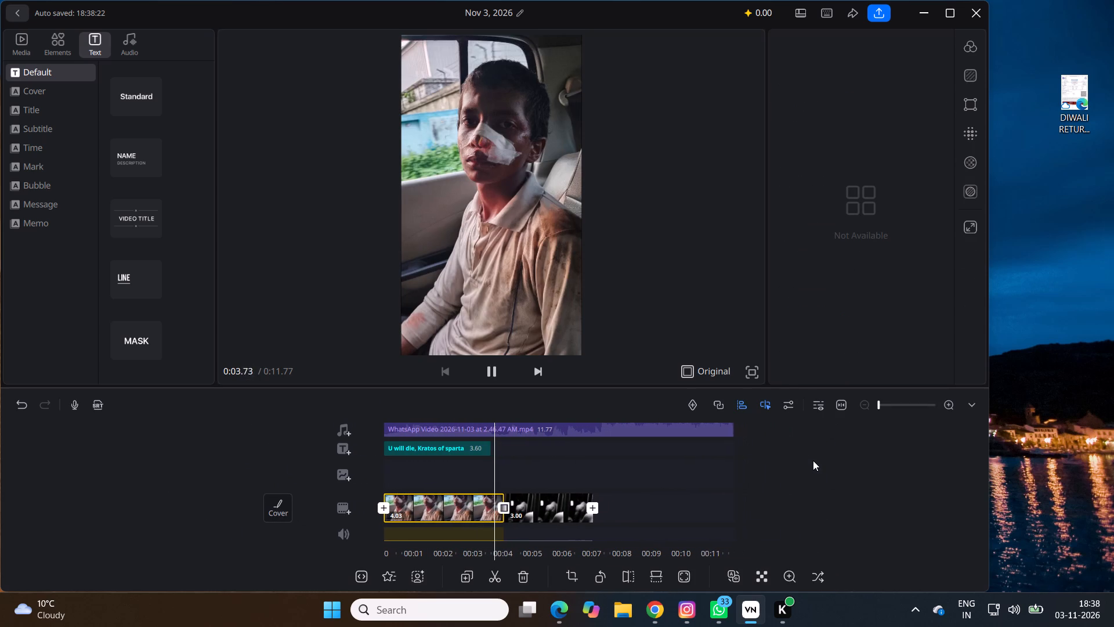
pyautogui.press('space')
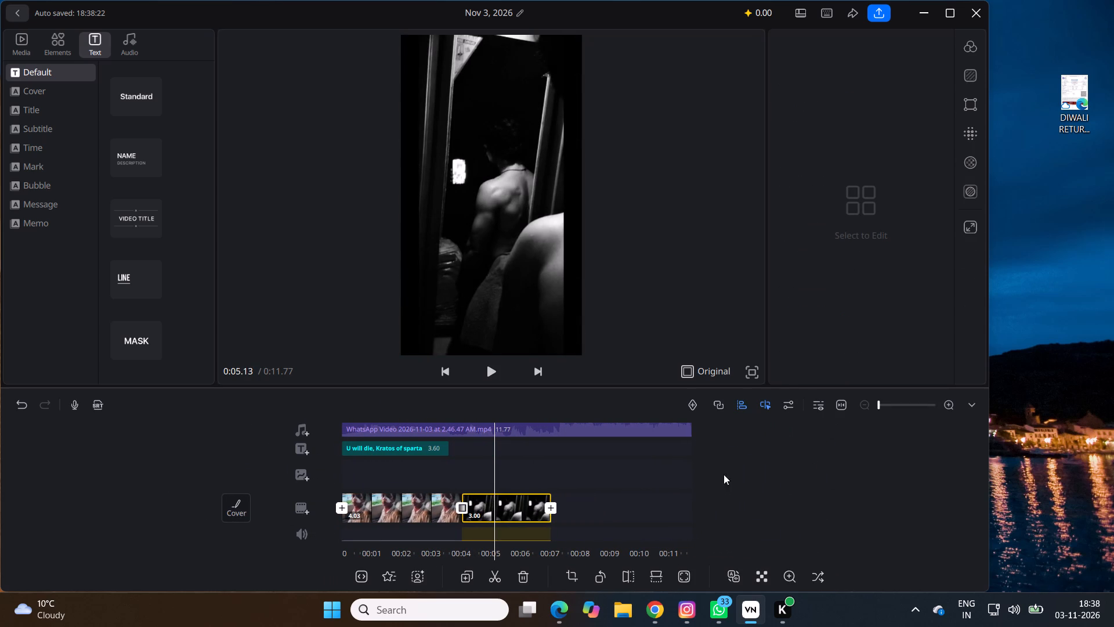
pyautogui.moveTo(518, 477); pyautogui.dragTo(549, 473)
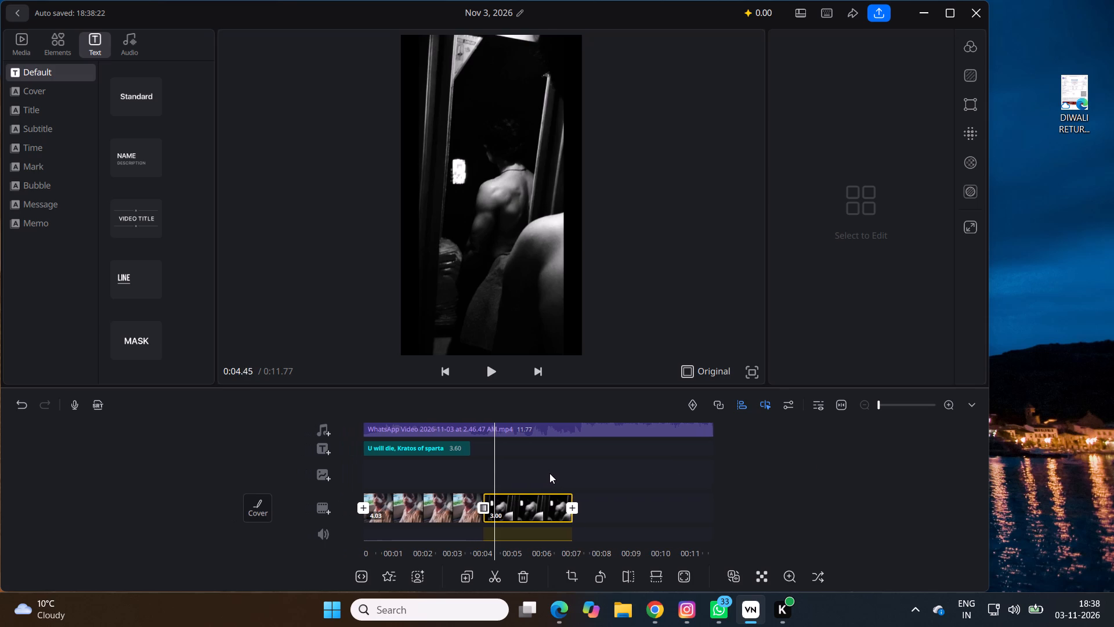
pyautogui.moveTo(549, 473); pyautogui.dragTo(555, 473)
pyautogui.press('space')
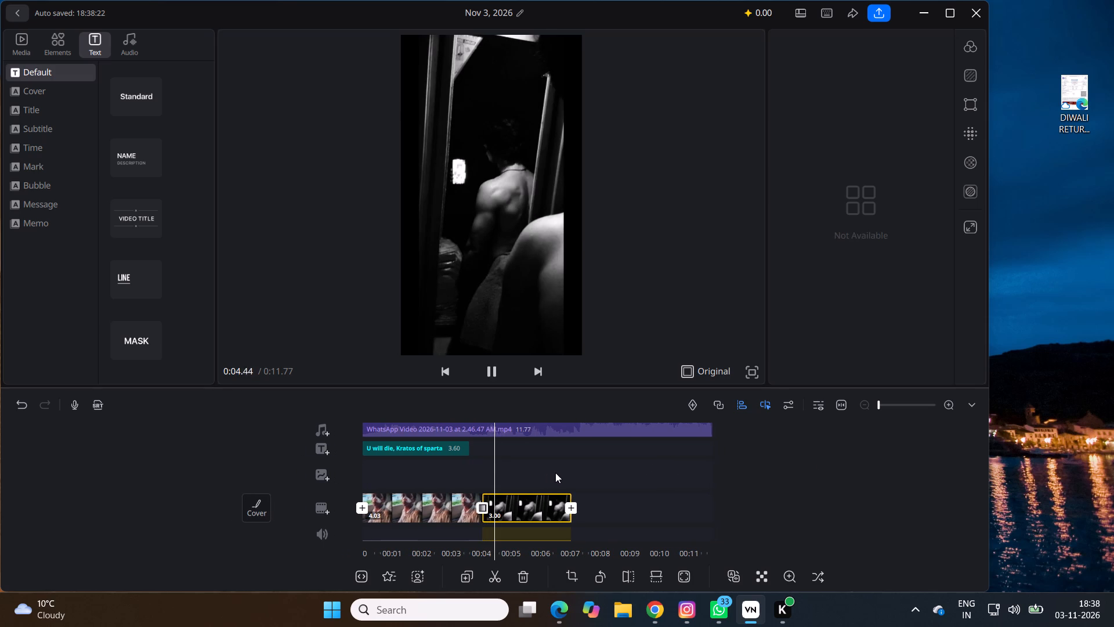
pyautogui.press('space')
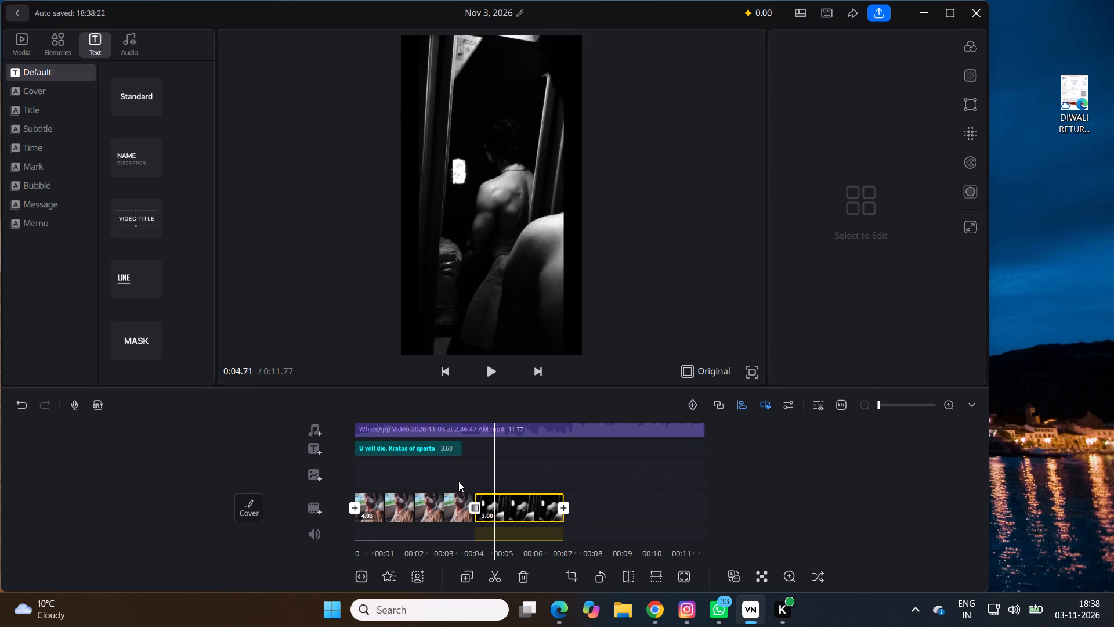
# Add a new default text title at 0:04.14, near the start of the black-and-white clip.
pyautogui.click(459, 481)
pyautogui.click(459, 481)
pyautogui.moveTo(459, 481); pyautogui.dragTo(464, 482)
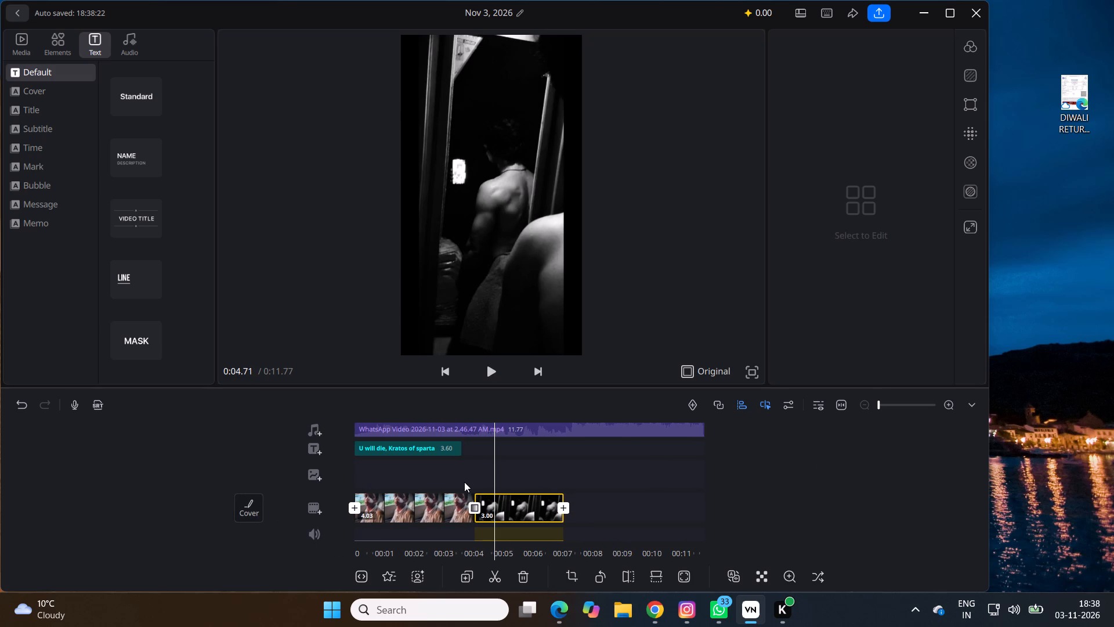
pyautogui.moveTo(468, 481); pyautogui.dragTo(561, 471)
pyautogui.press('space')
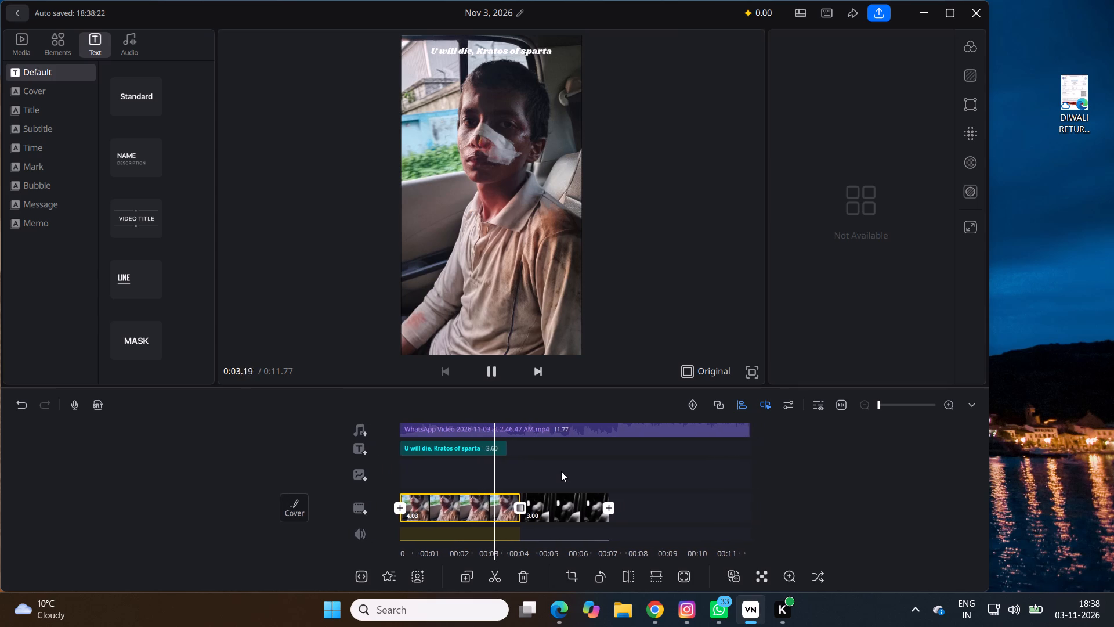
pyautogui.press('space')
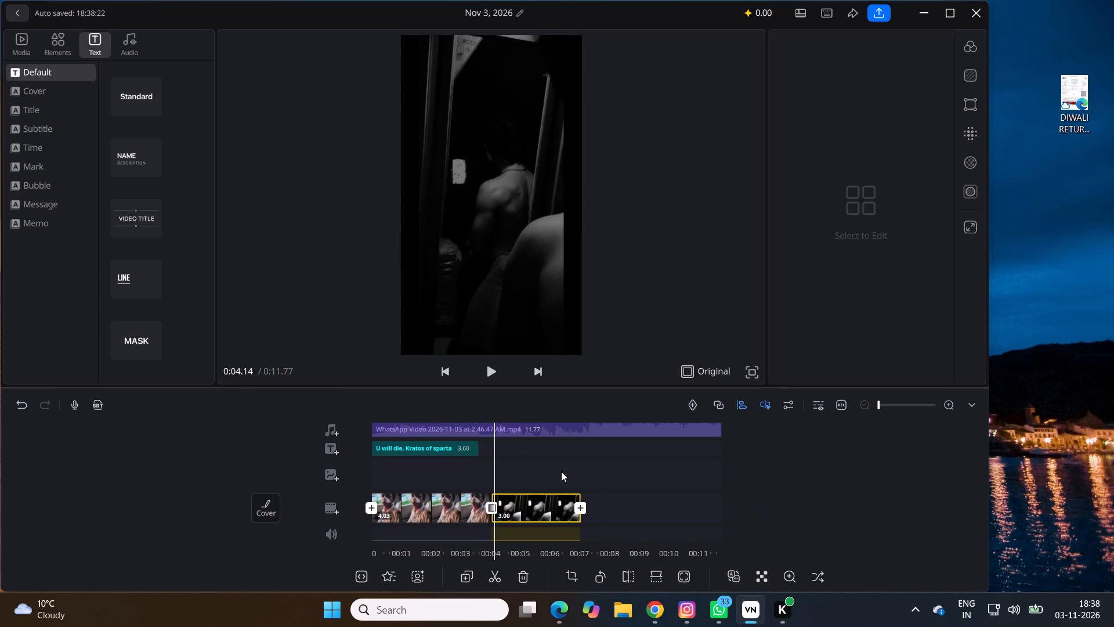
pyautogui.click(331, 446)
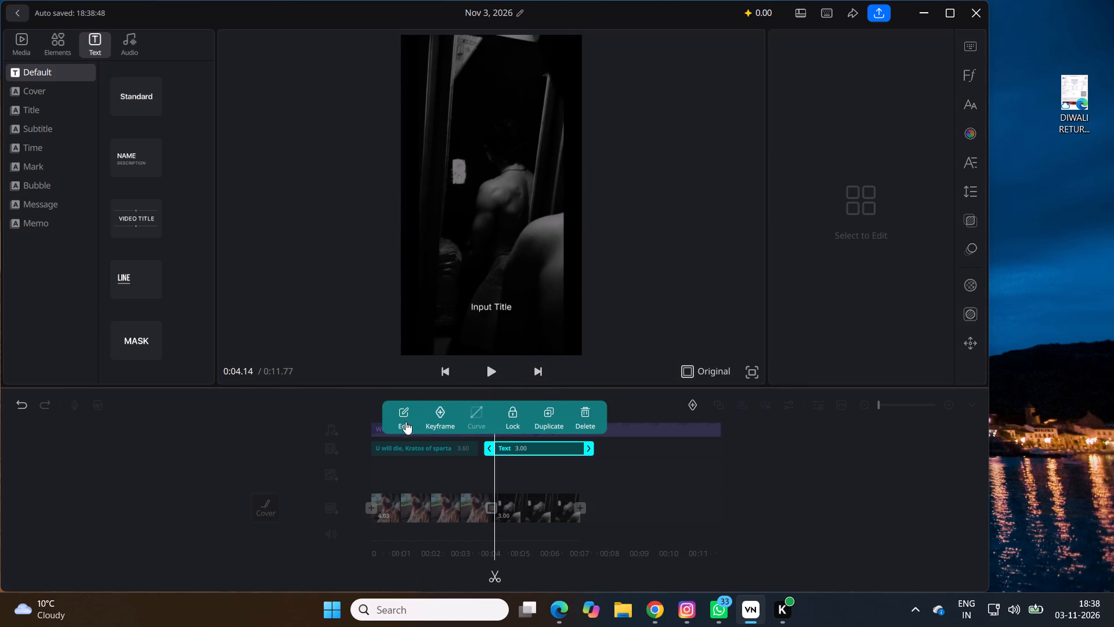
# Set the text of the title over the black-and-white clip to "Death can have me".
pyautogui.click(407, 424)
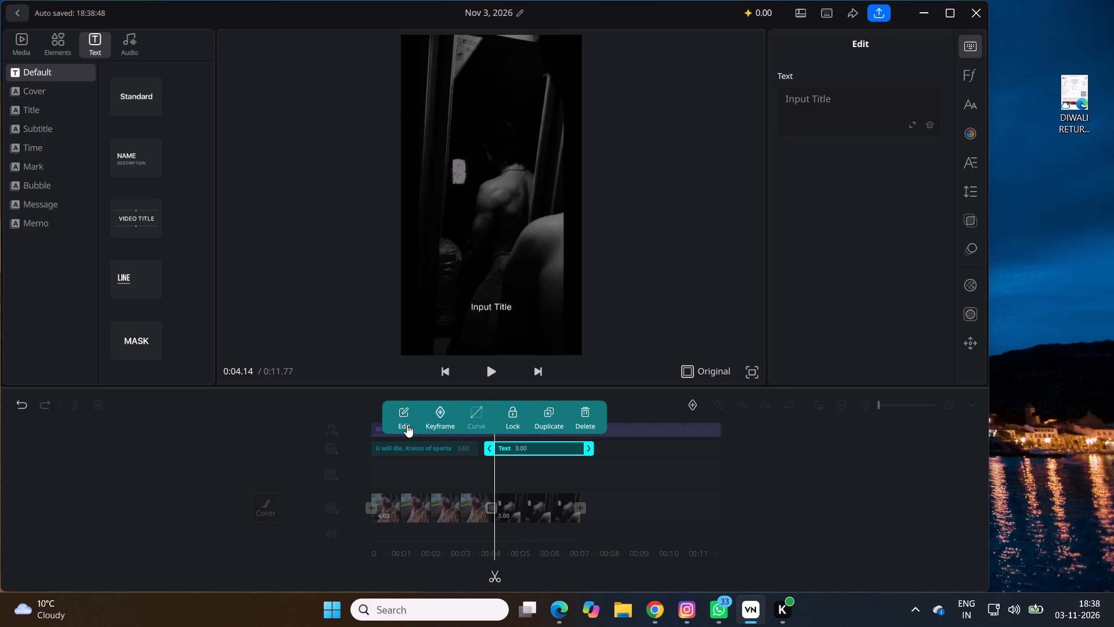
pyautogui.click(835, 118)
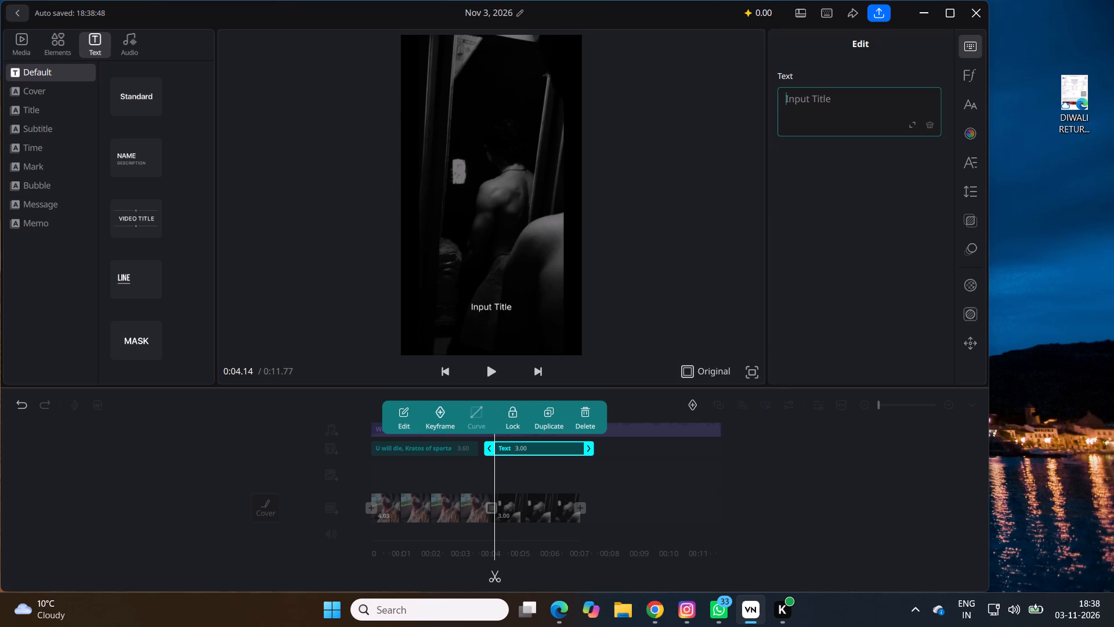
pyautogui.write('DE')
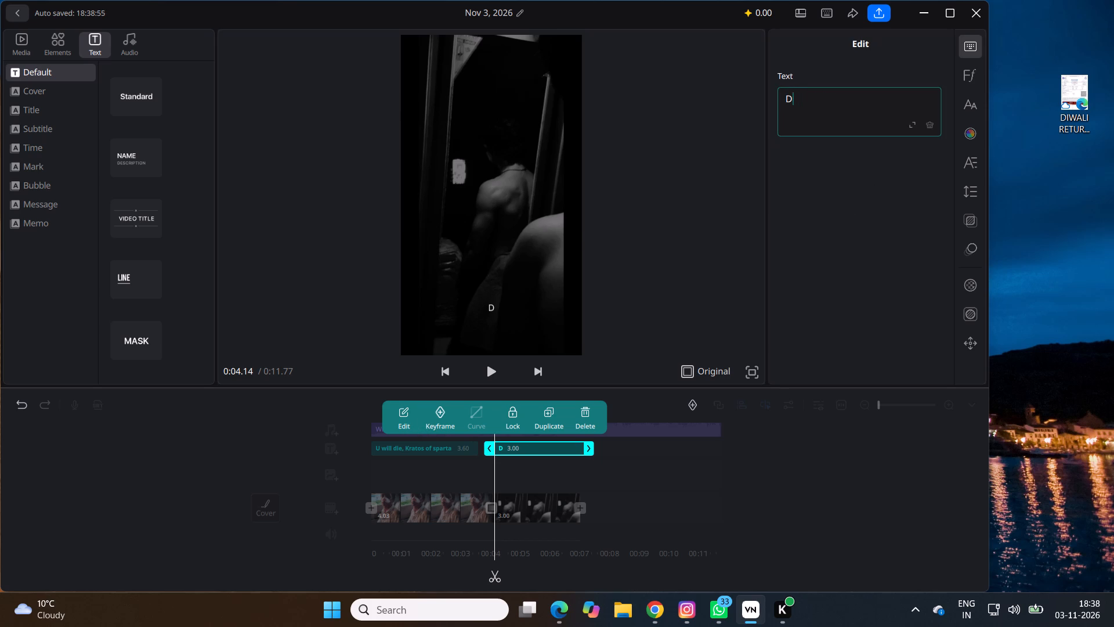
pyautogui.write('eath can havem')
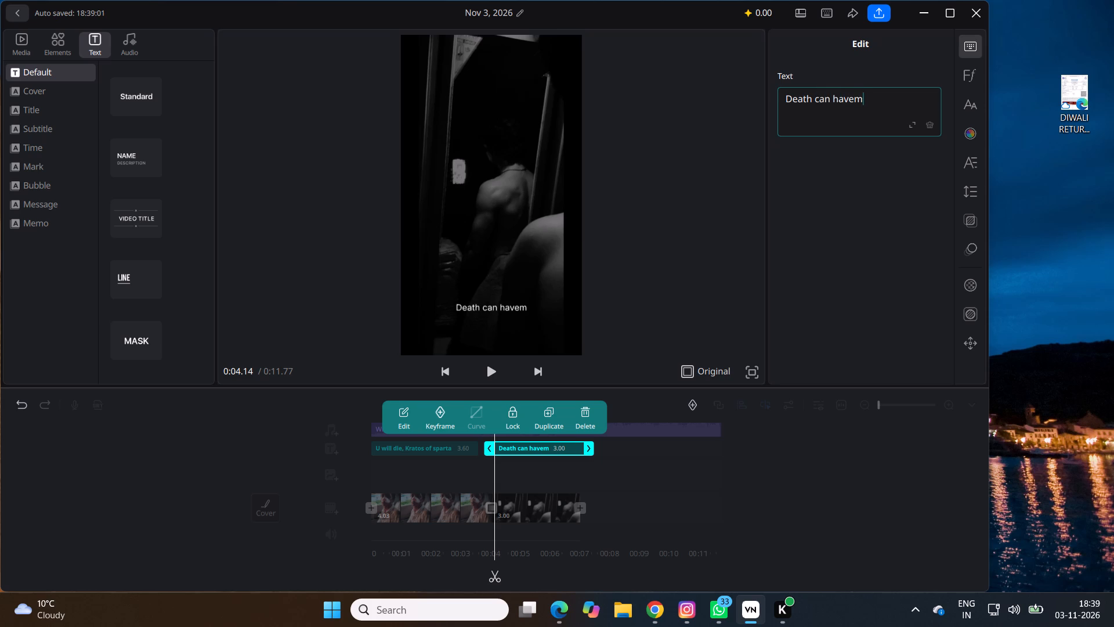
pyautogui.press('BackSpace')
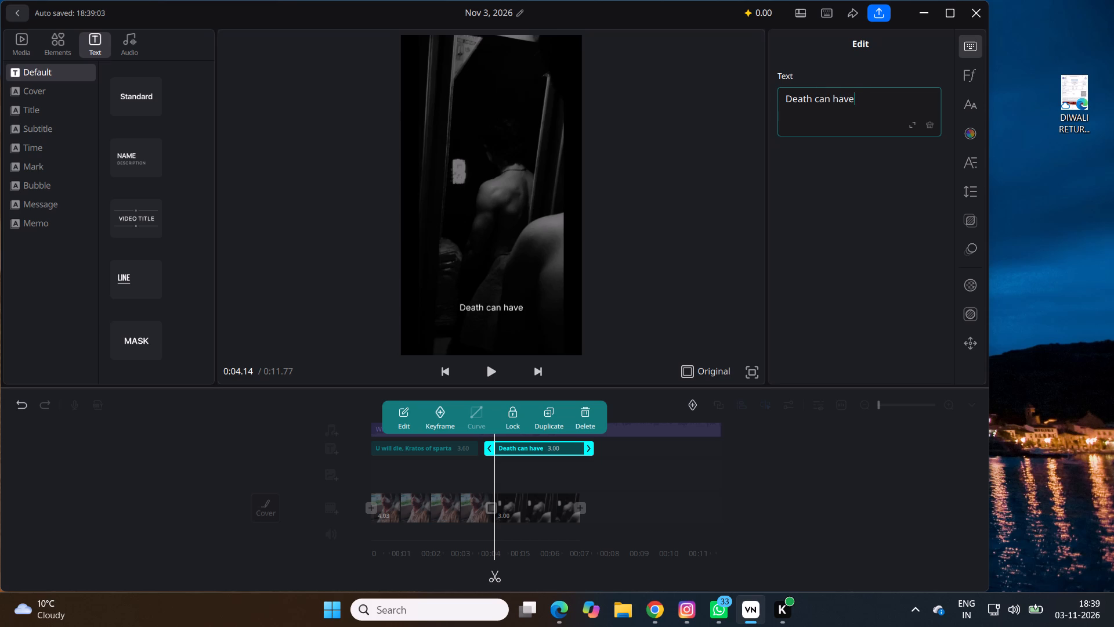
pyautogui.press('space')
pyautogui.write('me')
pyautogui.press('space')
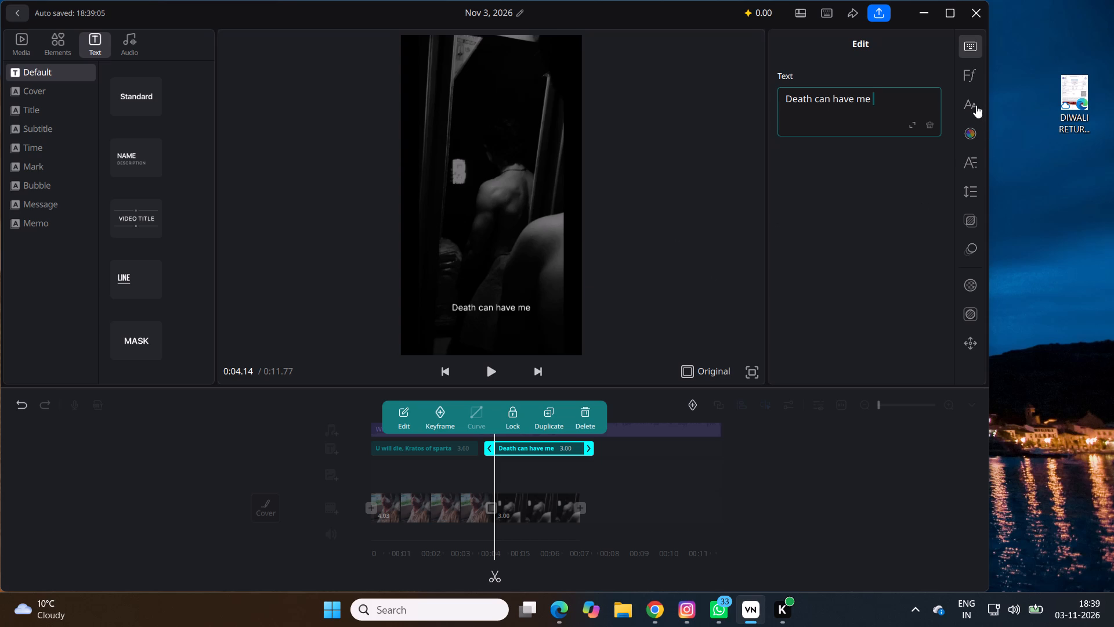
# Set the font of the "Death can have me" title to Shrikhand.
pyautogui.click(970, 75)
pyautogui.scroll(-2, 828, 190)
pyautogui.click(829, 183)
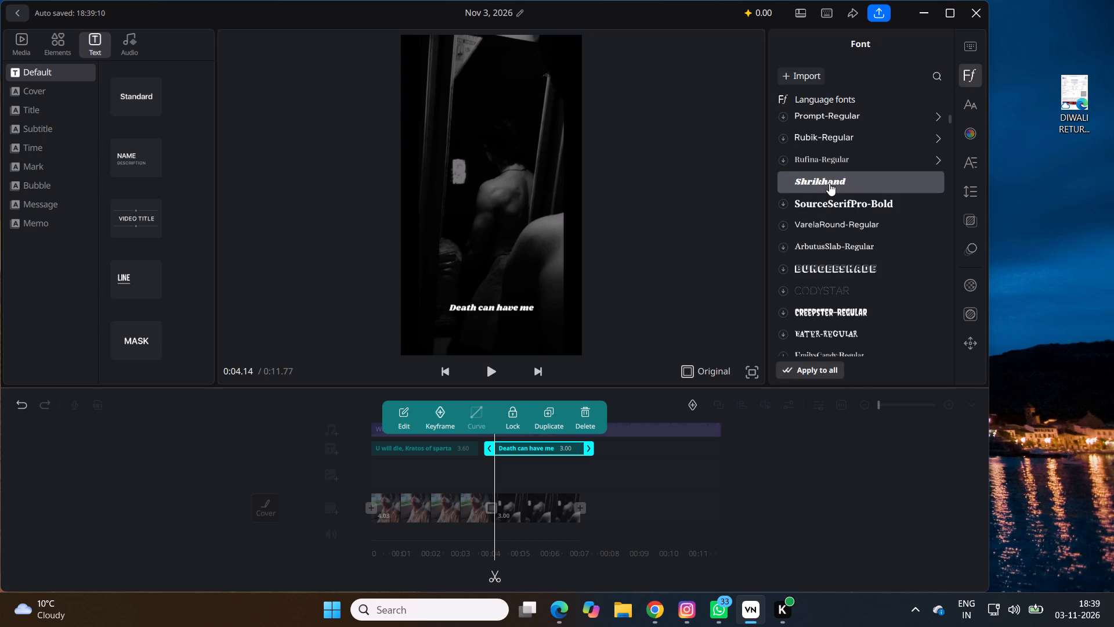
# Change the text colour of the "Death can have me" title to red, E83737.
pyautogui.click(968, 106)
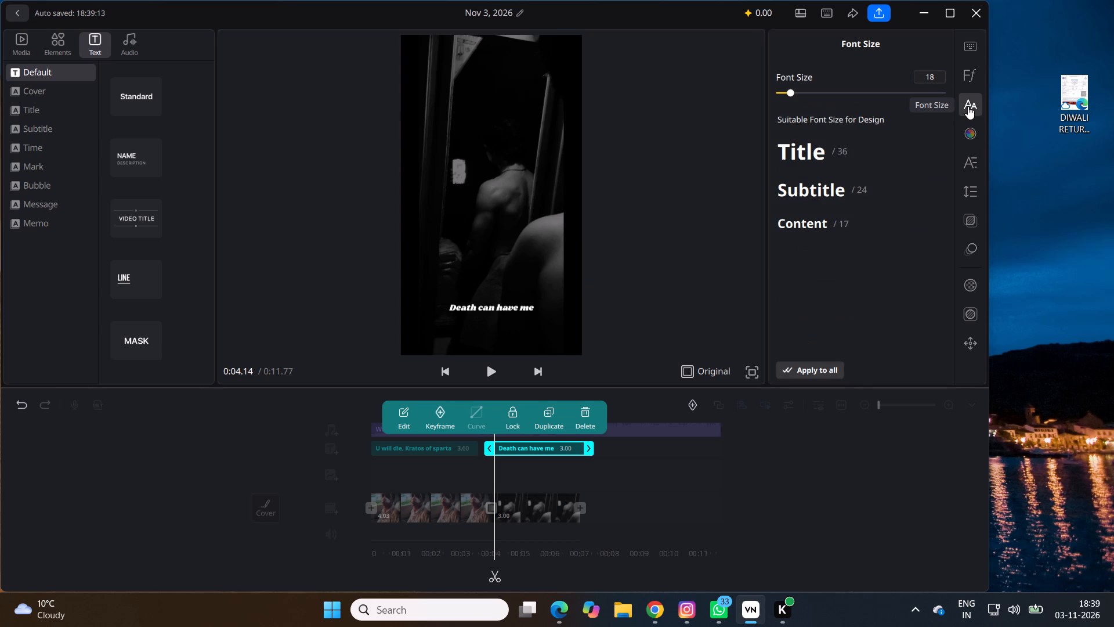
pyautogui.click(975, 138)
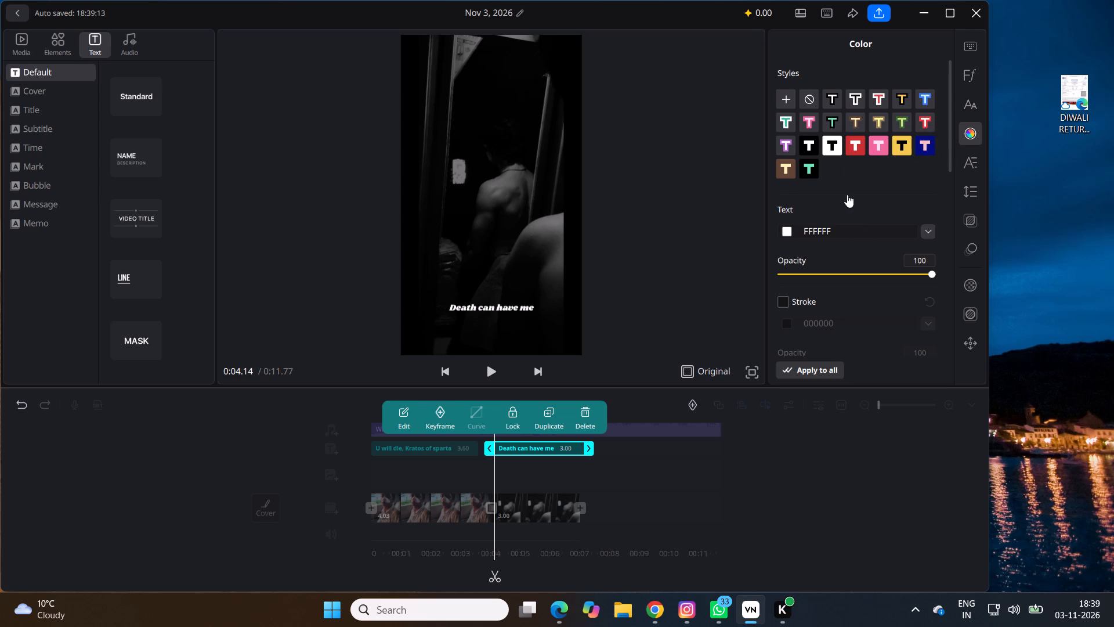
pyautogui.click(928, 233)
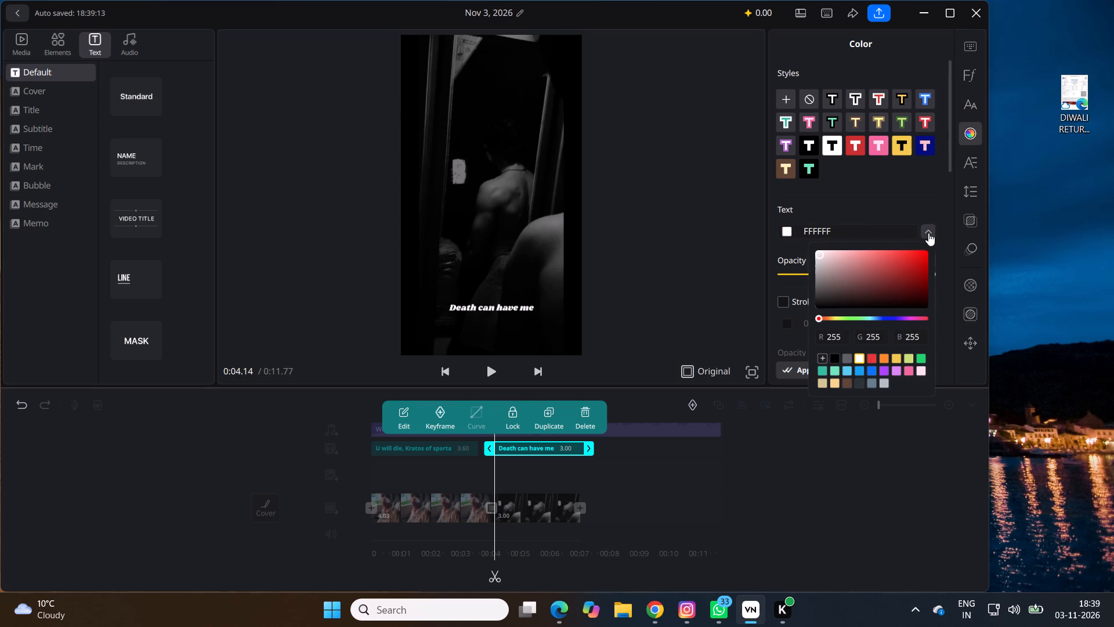
pyautogui.click(871, 358)
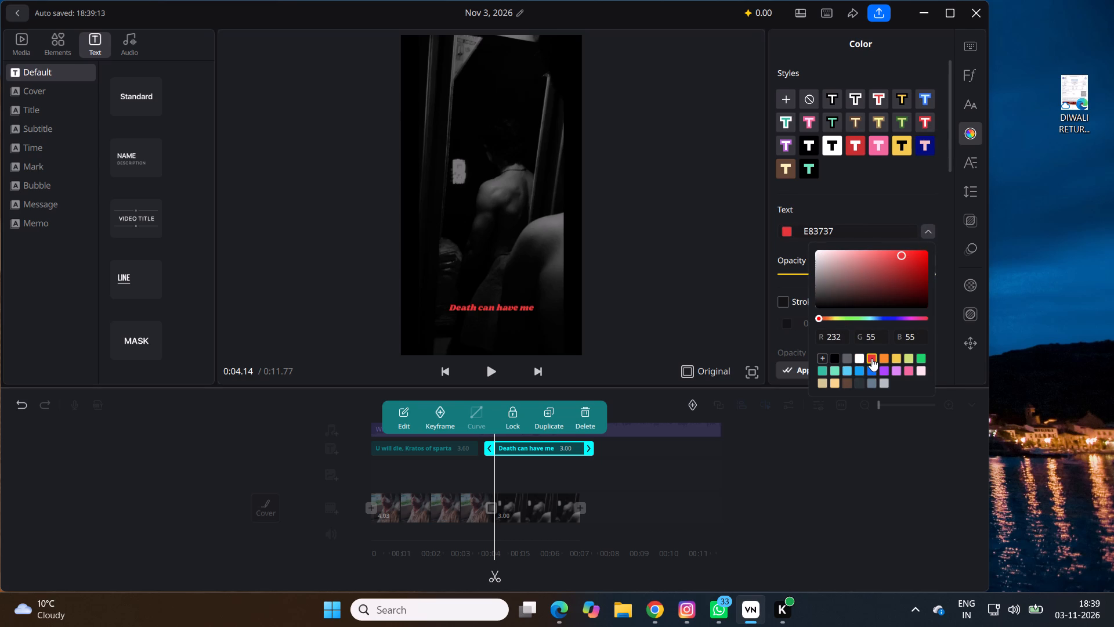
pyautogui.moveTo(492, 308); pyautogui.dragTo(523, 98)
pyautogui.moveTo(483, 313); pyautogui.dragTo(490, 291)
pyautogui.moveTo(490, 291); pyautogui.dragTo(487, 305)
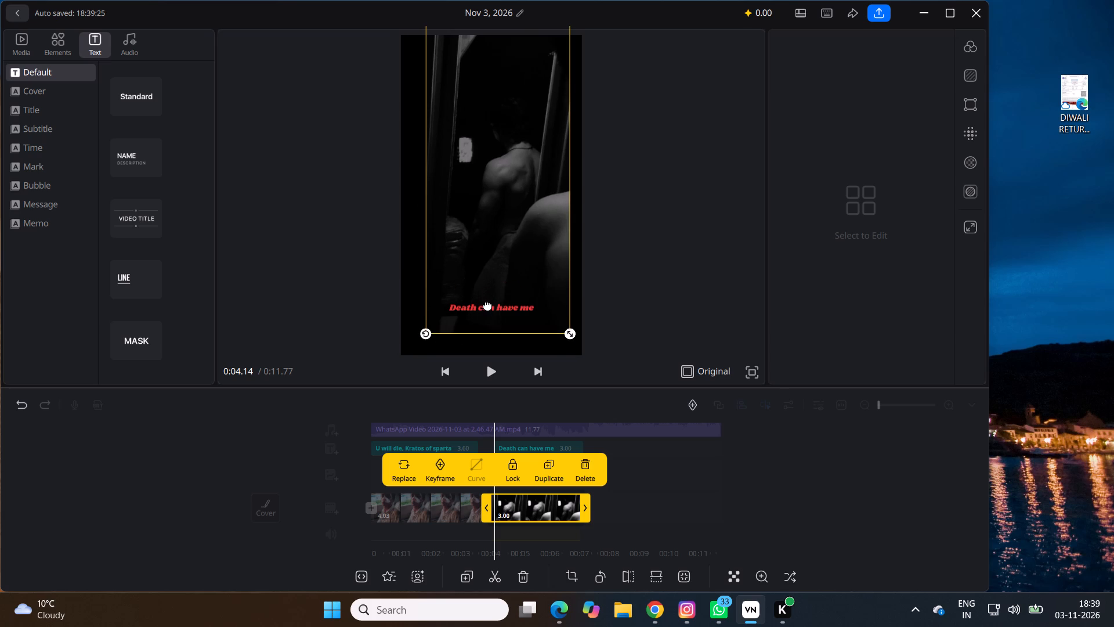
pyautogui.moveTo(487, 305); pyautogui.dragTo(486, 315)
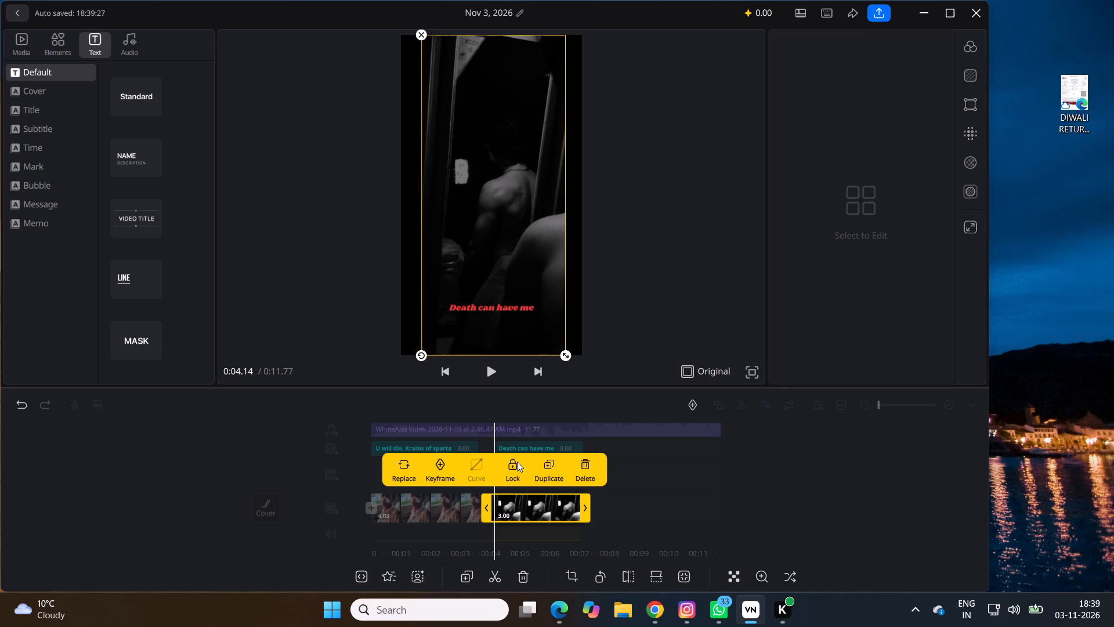
# Move the "Death can have me" title from the bottom of the frame to the upper part, above the man's head.
pyautogui.click(626, 500)
pyautogui.doubleClick(547, 443)
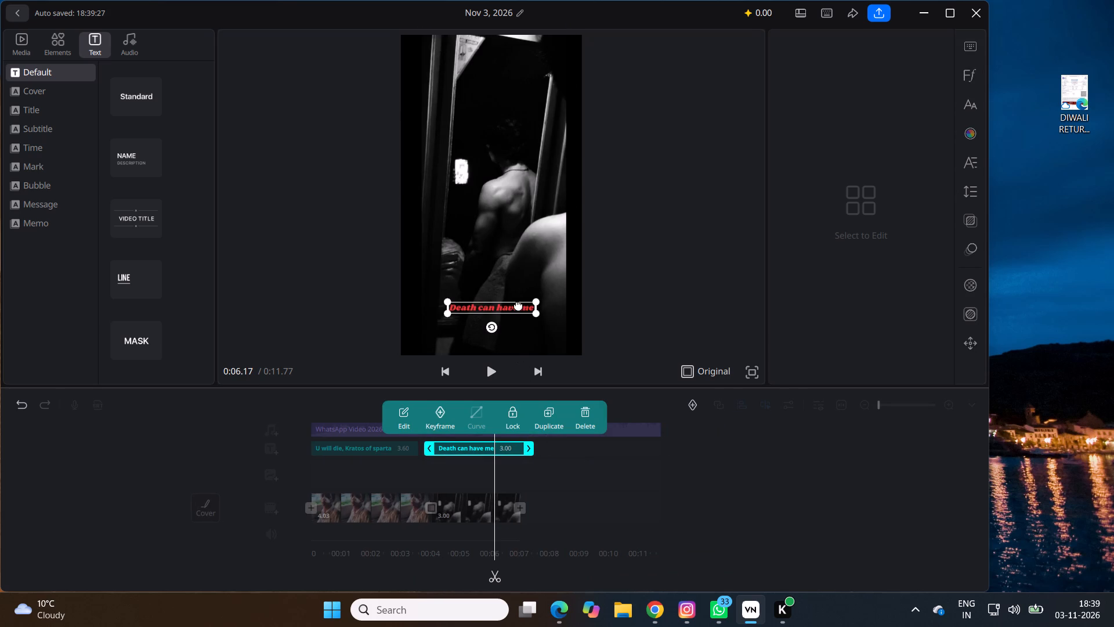
pyautogui.moveTo(518, 305); pyautogui.dragTo(522, 109)
pyautogui.moveTo(515, 114); pyautogui.dragTo(515, 113)
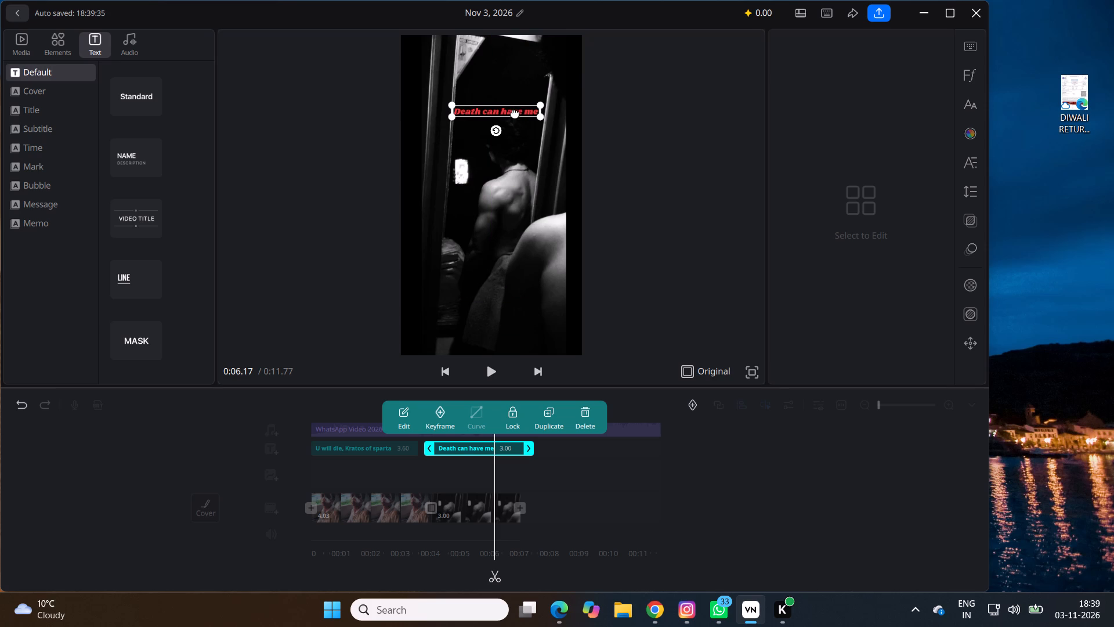
pyautogui.moveTo(515, 113); pyautogui.dragTo(523, 100)
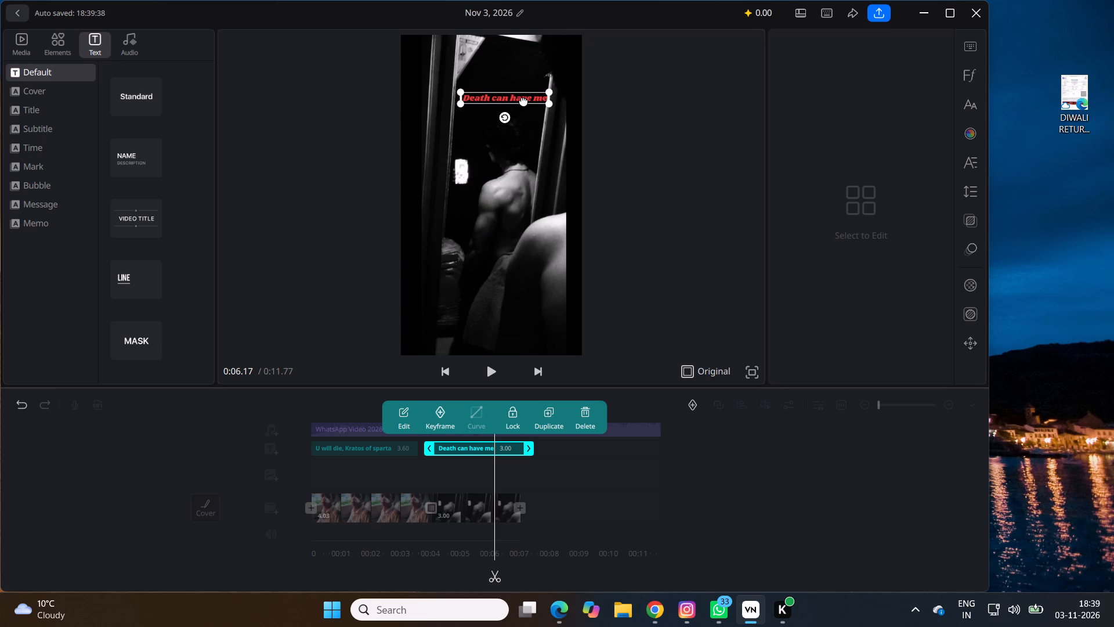
pyautogui.click(523, 100)
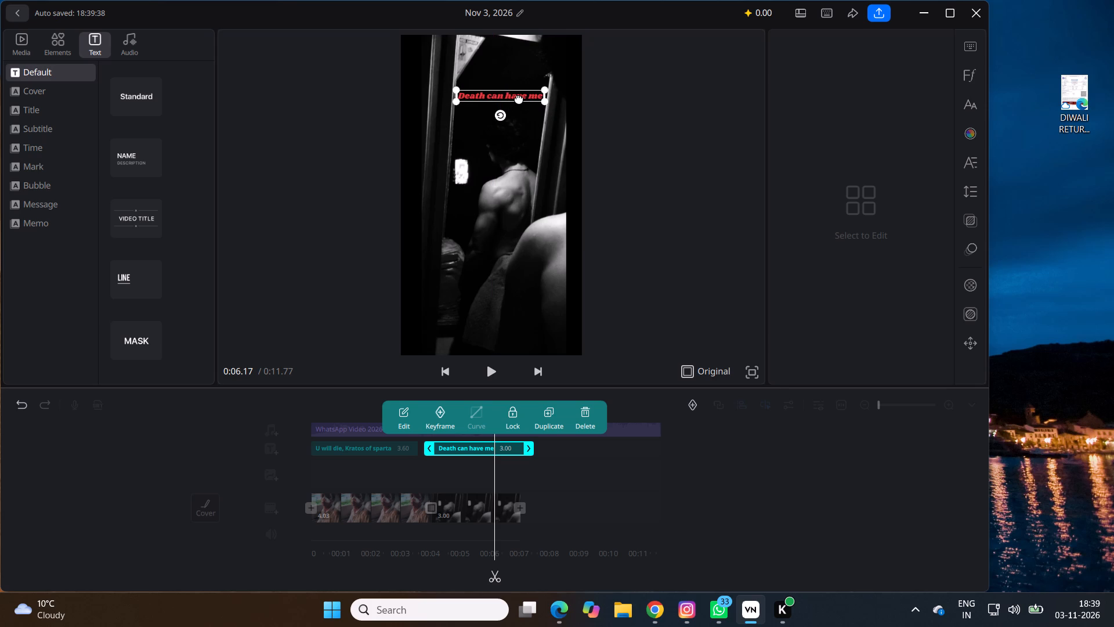
pyautogui.click(531, 134)
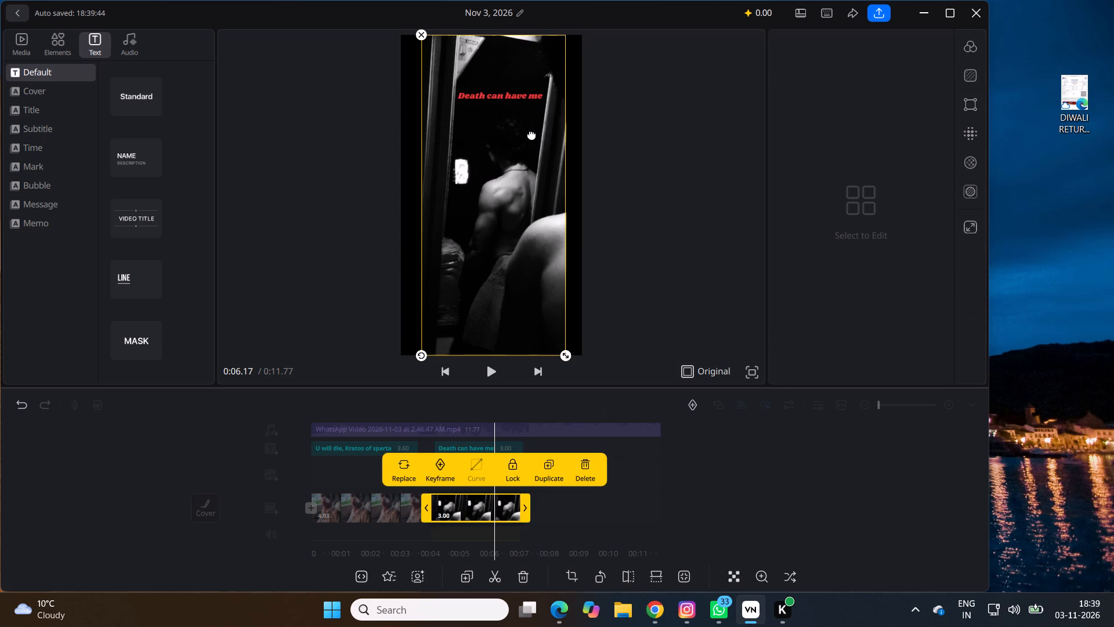
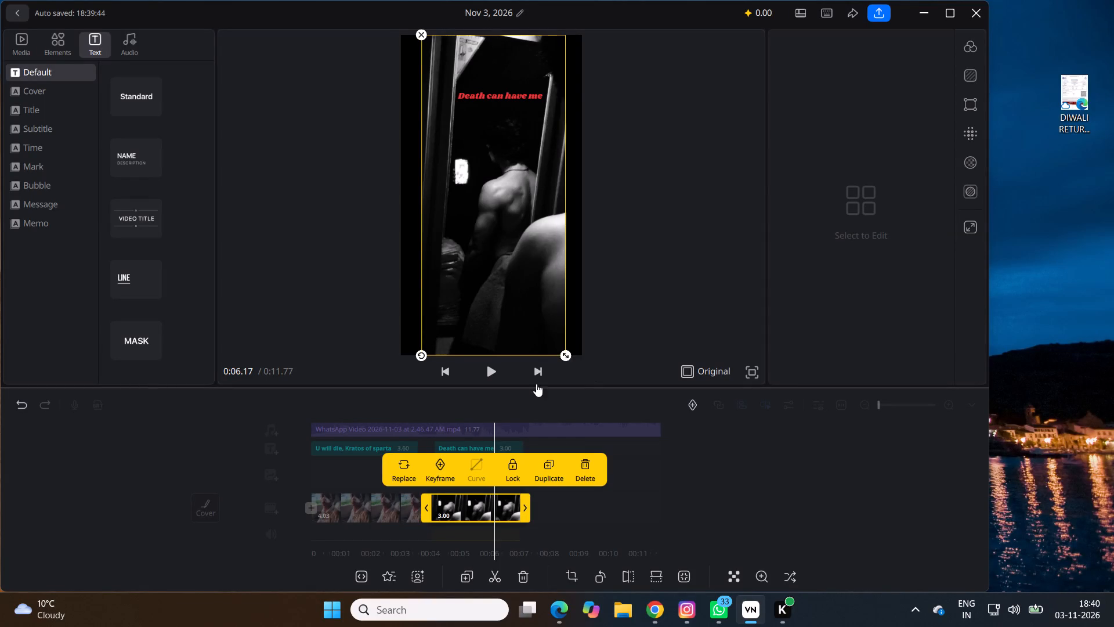
# Play back the audio around the black-and-white clip and trim the end of the "Death can have me" title to about 5.6 s.
pyautogui.click(617, 511)
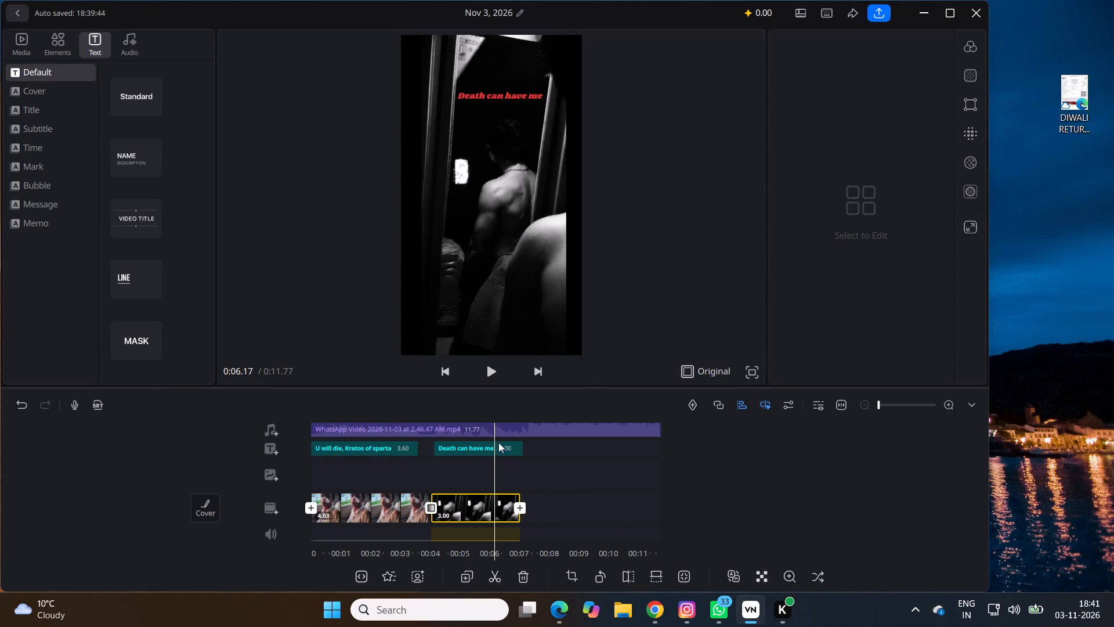
pyautogui.moveTo(447, 477); pyautogui.dragTo(489, 480)
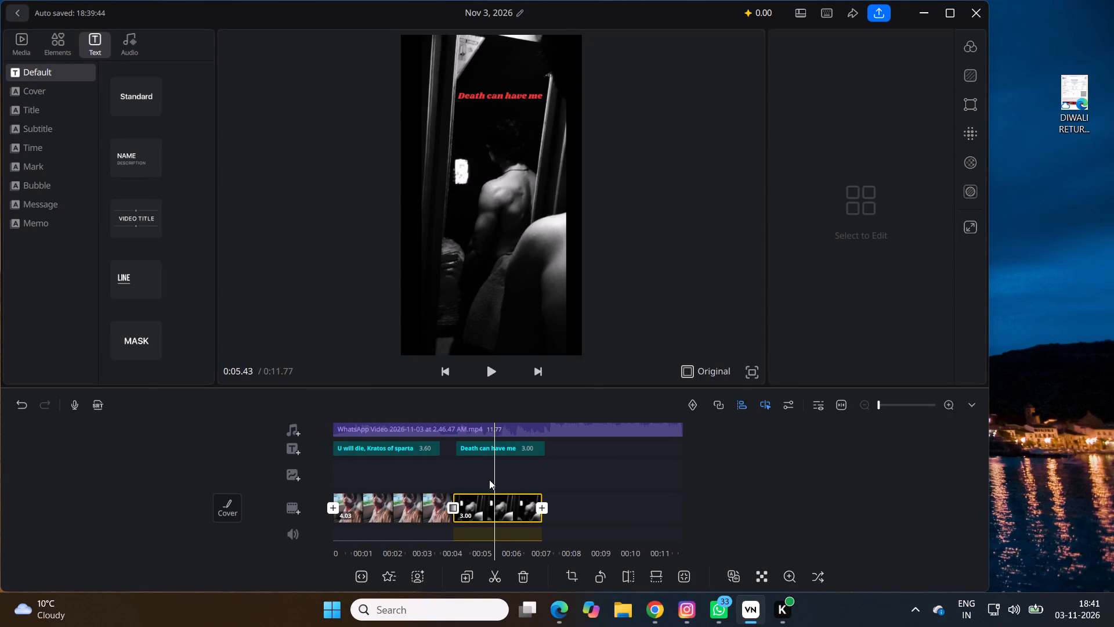
pyautogui.moveTo(489, 480); pyautogui.dragTo(527, 471)
pyautogui.press('space')
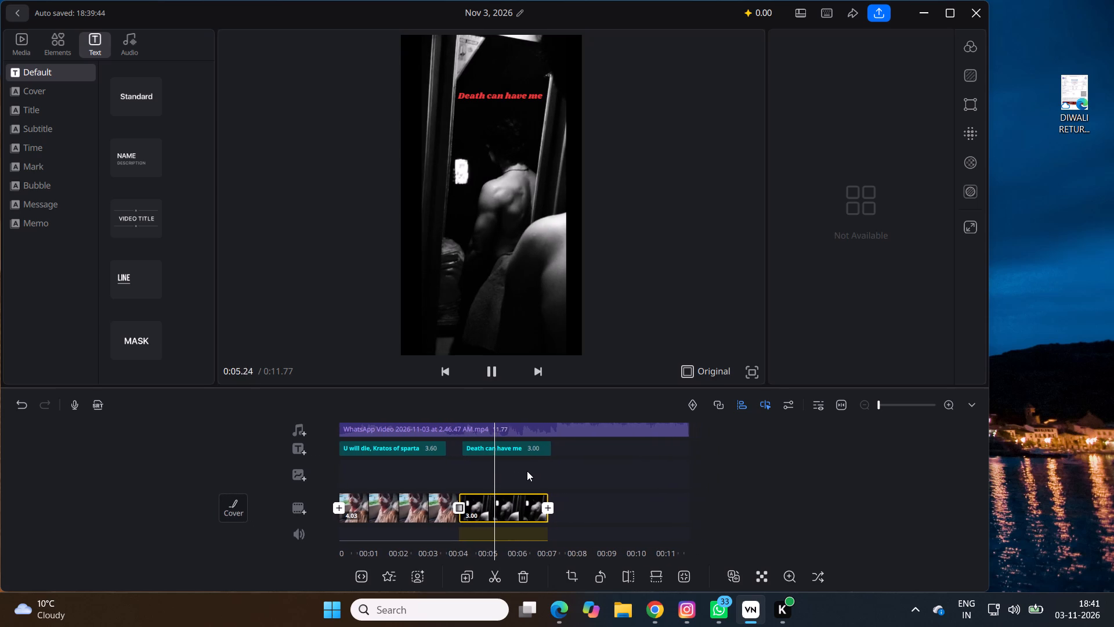
pyautogui.press('space')
pyautogui.press('space')
pyautogui.press('space')
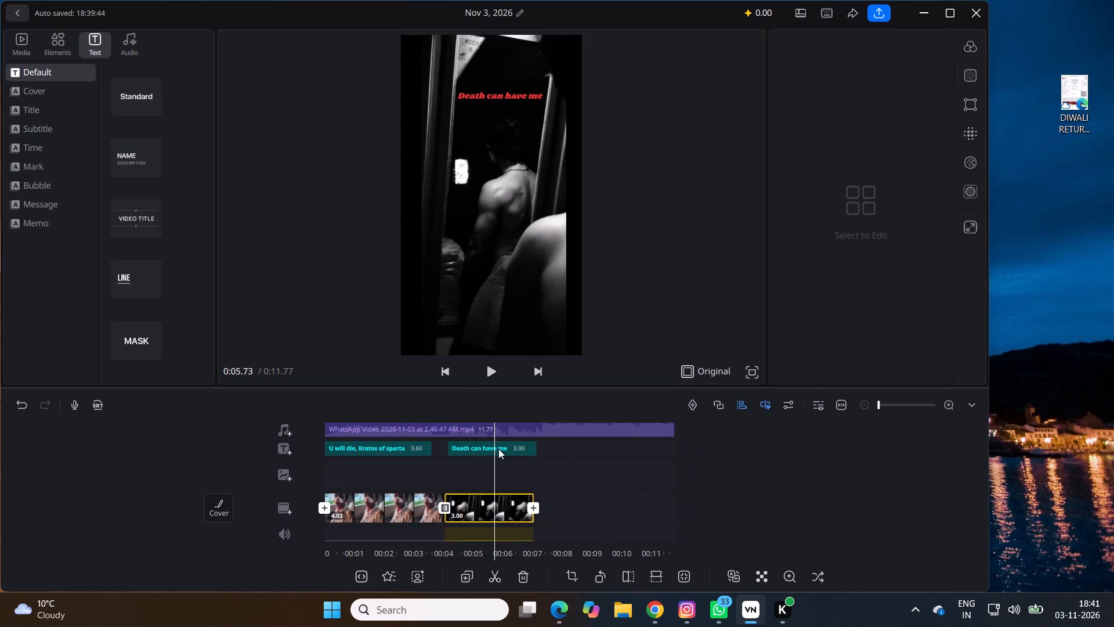
pyautogui.click(515, 449)
pyautogui.moveTo(519, 449); pyautogui.dragTo(481, 452)
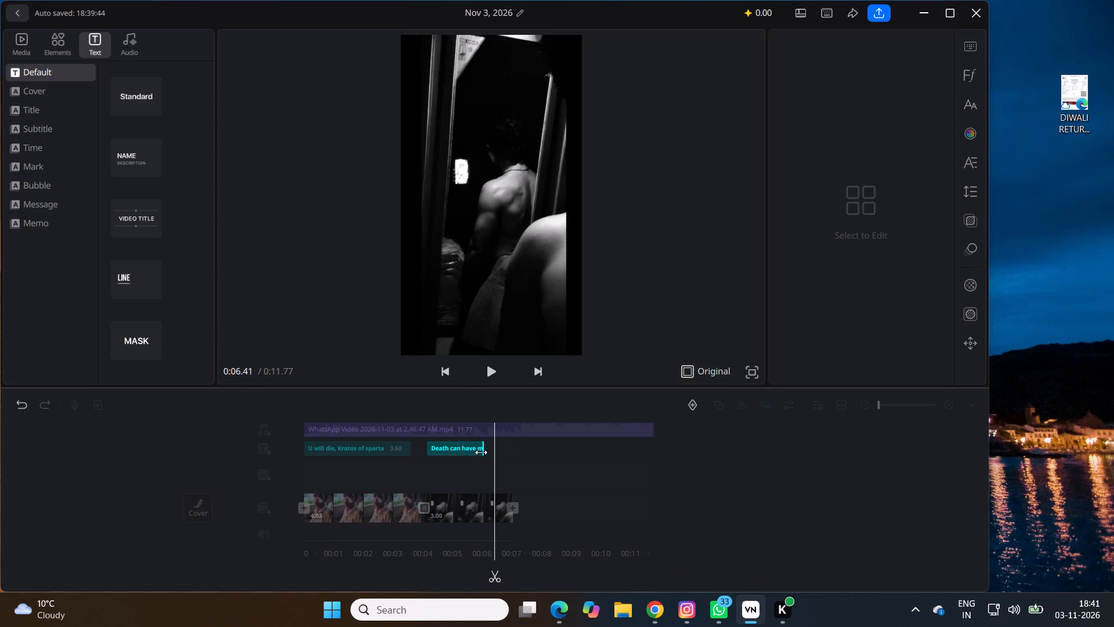
pyautogui.moveTo(481, 452); pyautogui.dragTo(472, 453)
pyautogui.click(419, 488)
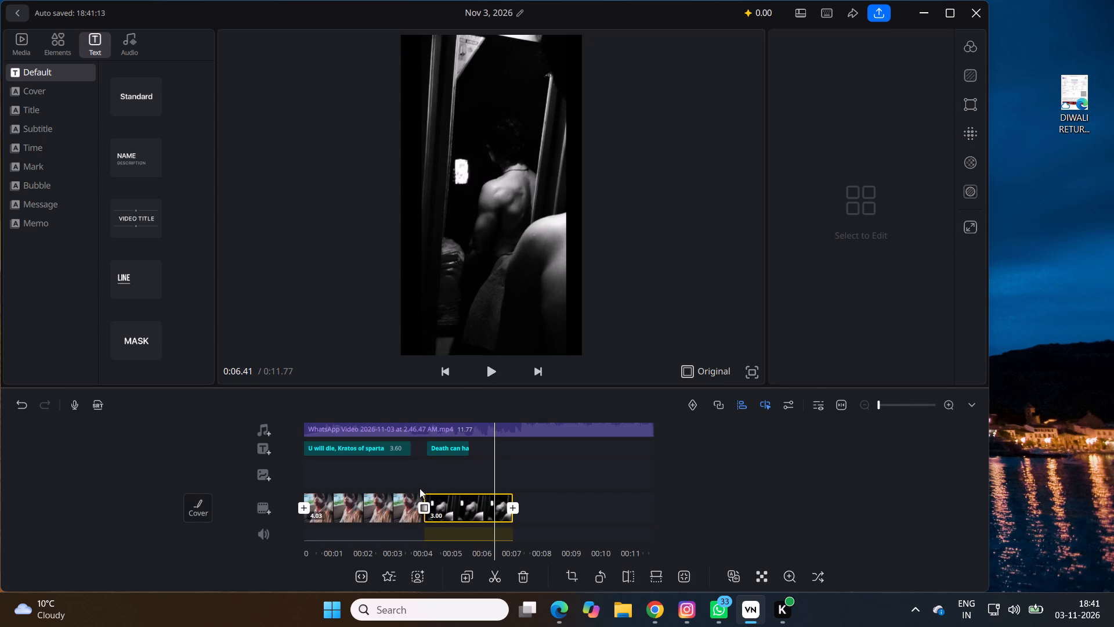
# Replay the transition between the clips and trim the end of the "Death can have me" title further, to 0:05.45.
pyautogui.click(472, 474)
pyautogui.moveTo(502, 469); pyautogui.dragTo(622, 469)
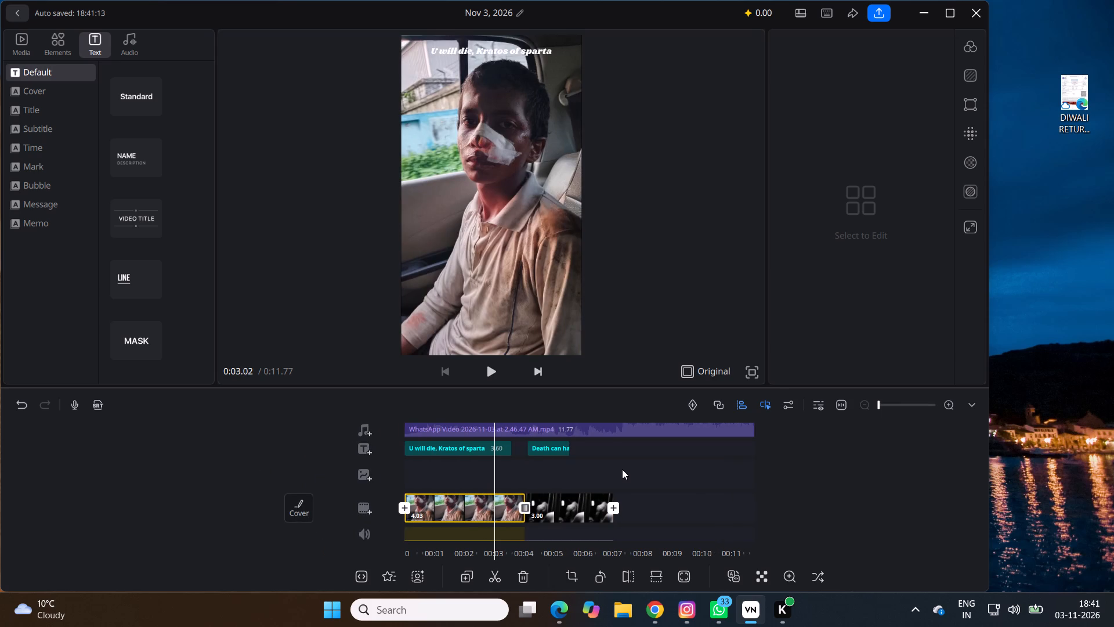
pyautogui.press('space')
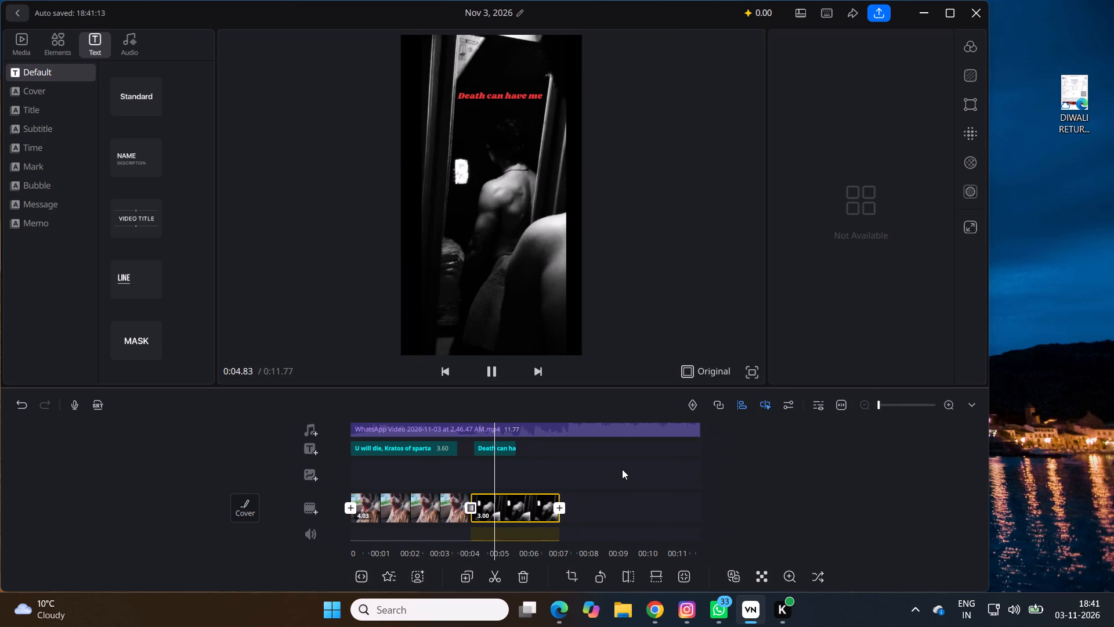
pyautogui.press('space')
pyautogui.press('space')
pyautogui.press('space')
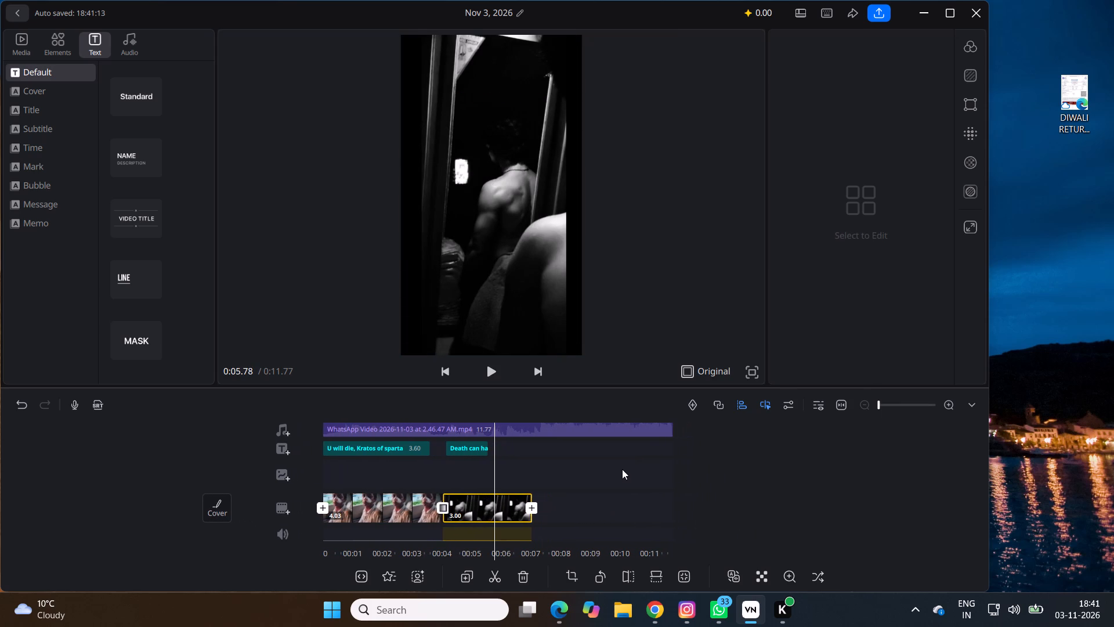
pyautogui.click(485, 445)
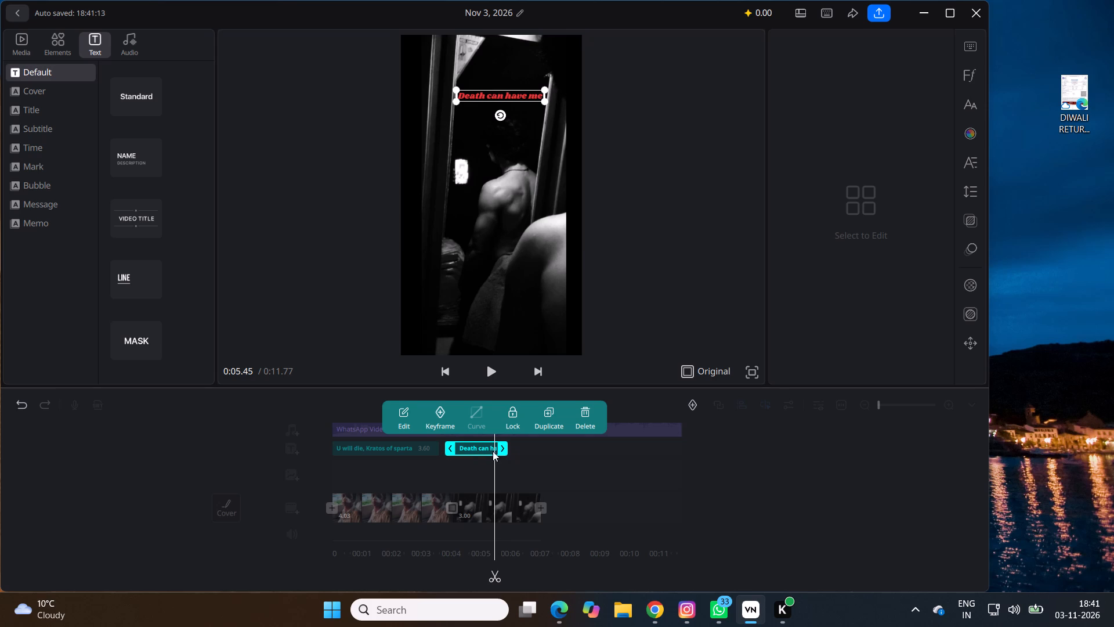
pyautogui.click(499, 451)
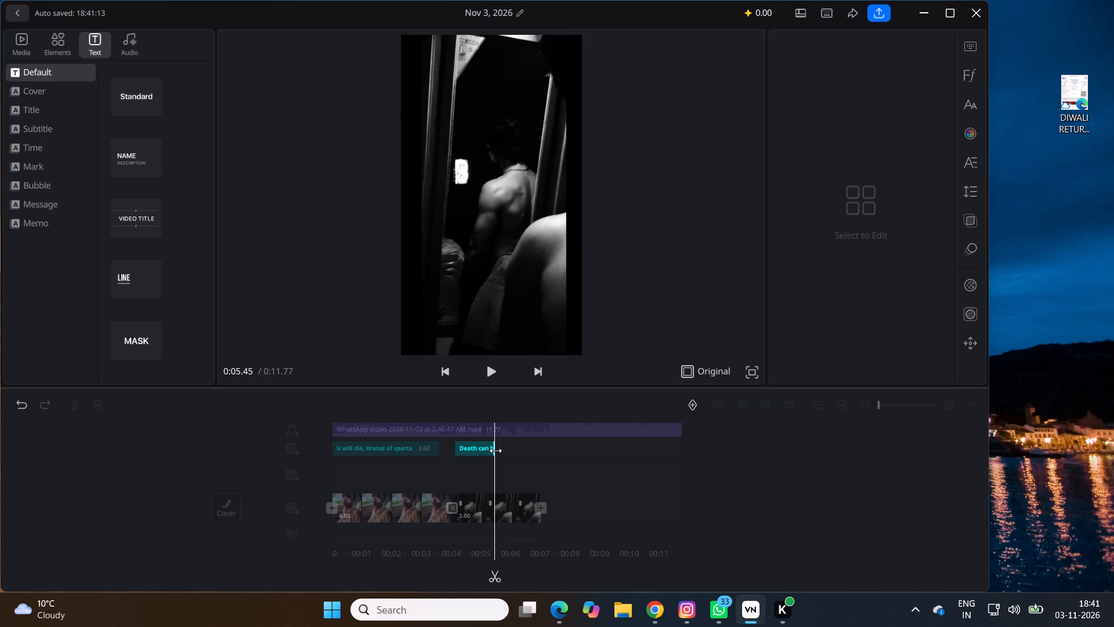
pyautogui.click(516, 469)
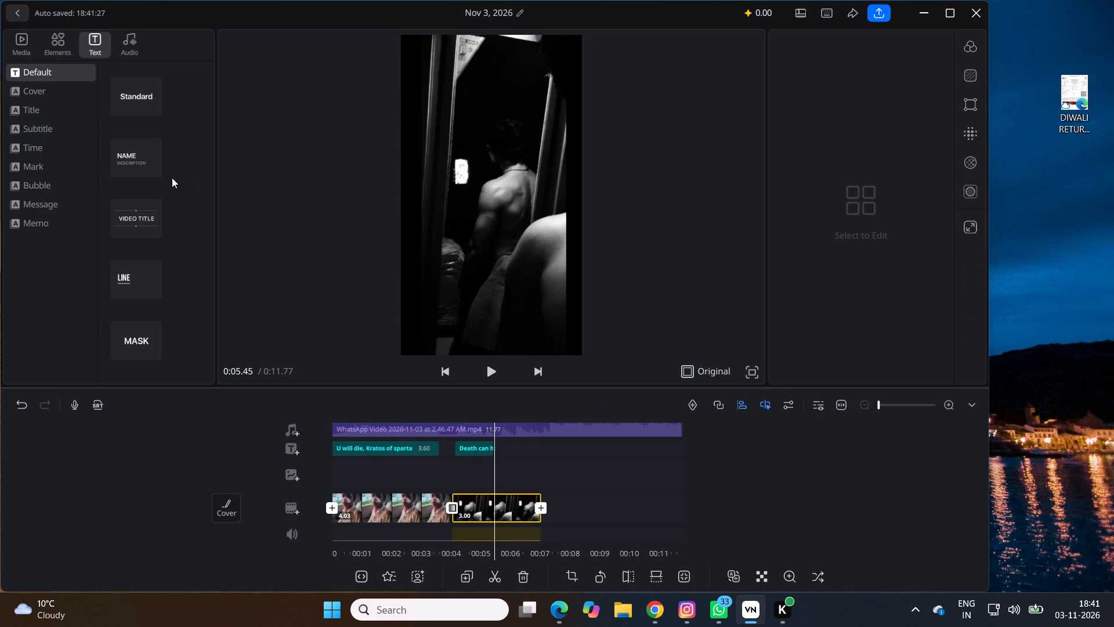
# Add a Standard text title at 0:05.45, directly after the "Death can have me" title.
pyautogui.click(95, 46)
pyautogui.click(150, 104)
# Set the text of the new title to "When it earns me".
pyautogui.click(527, 443)
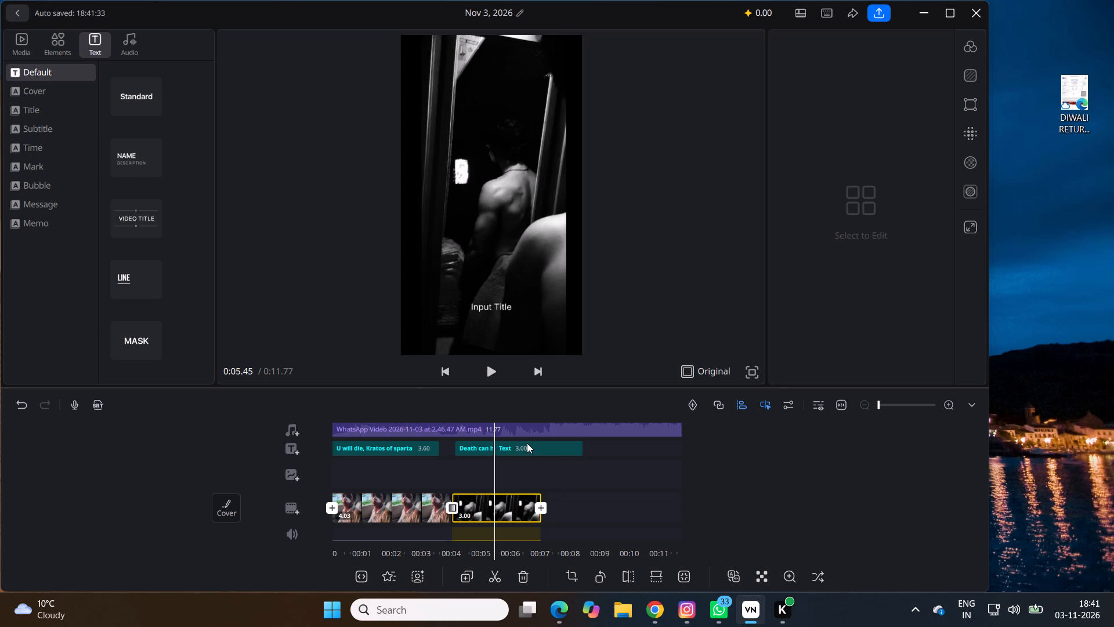
pyautogui.click(406, 410)
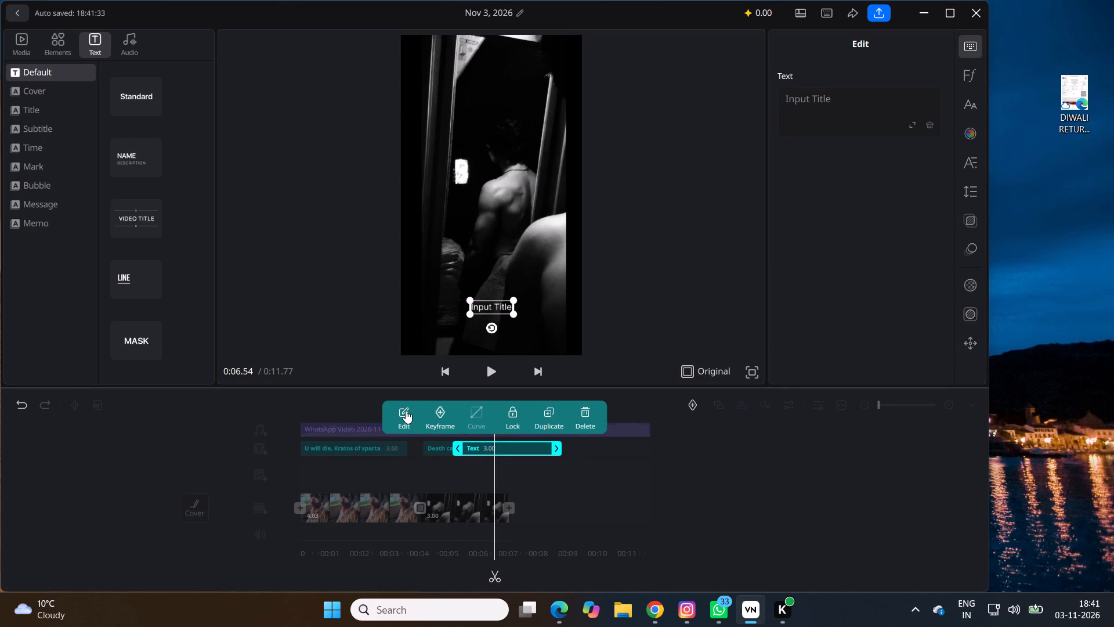
pyautogui.click(840, 101)
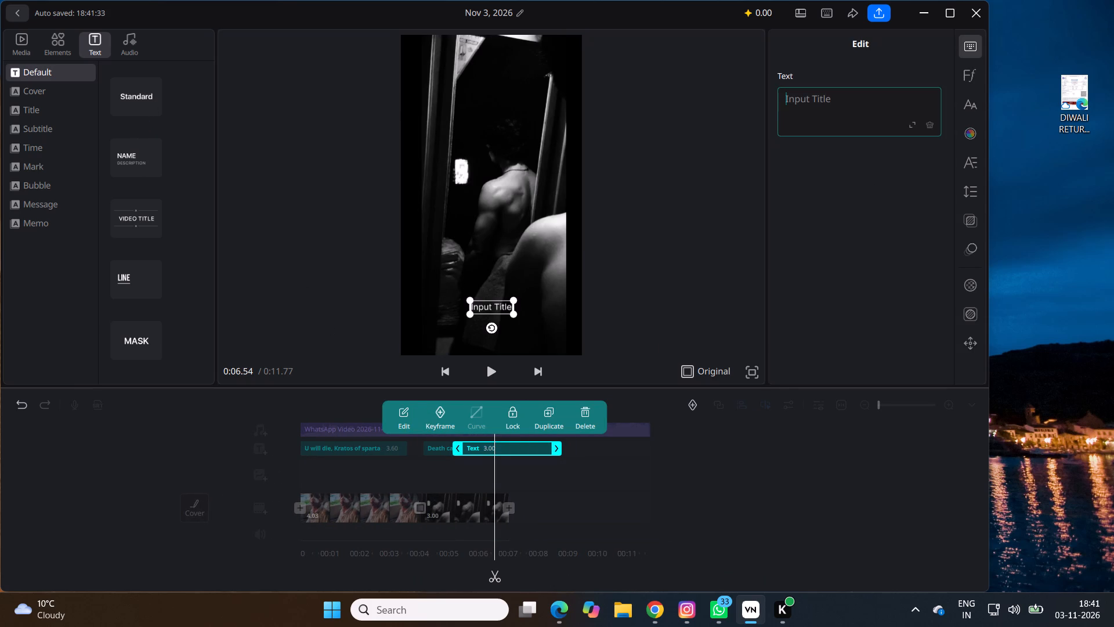
pyautogui.write('when')
pyautogui.press('space')
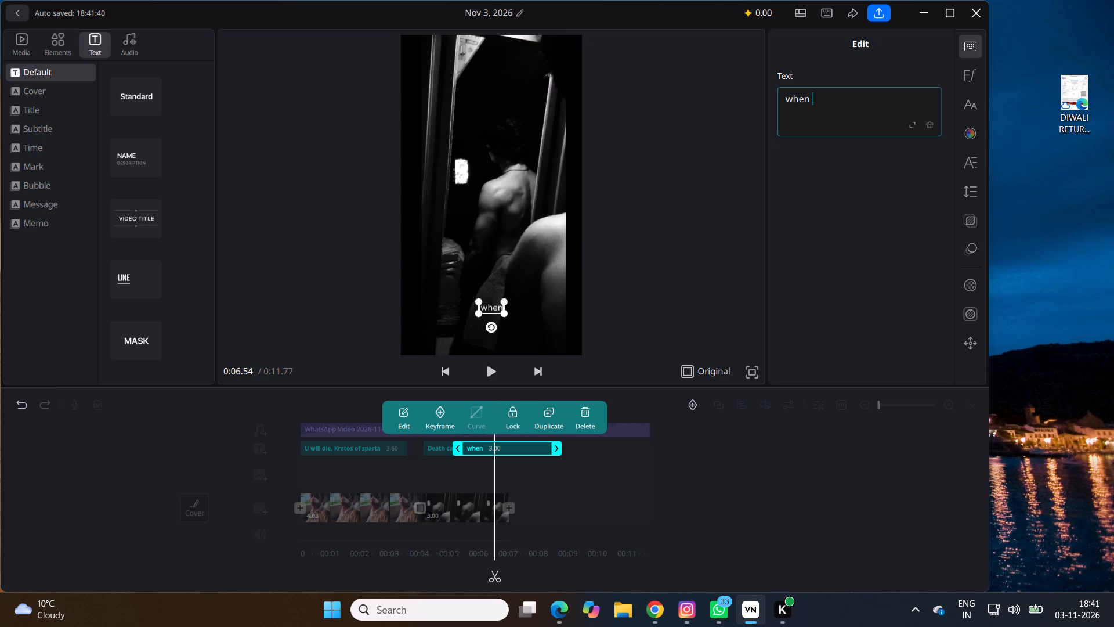
pyautogui.press('BackSpace')
pyautogui.press('BackSpace')
pyautogui.press('BackSpace')
pyautogui.press('BackSpace')
pyautogui.press('BackSpace')
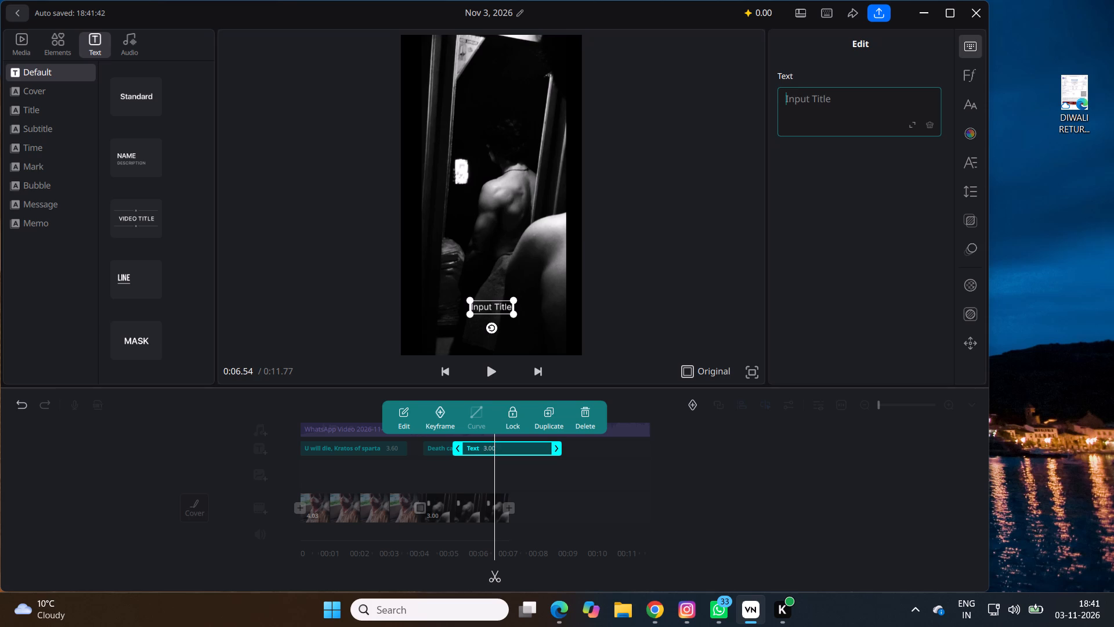
pyautogui.press('w')
pyautogui.write('hen it')
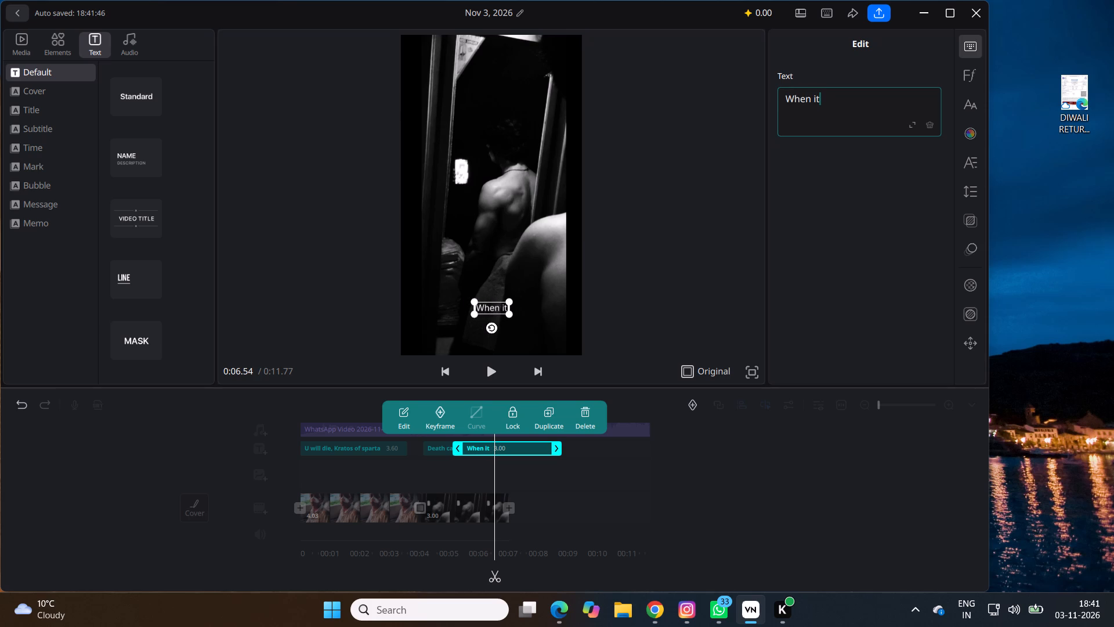
pyautogui.press('space')
pyautogui.write('ea')
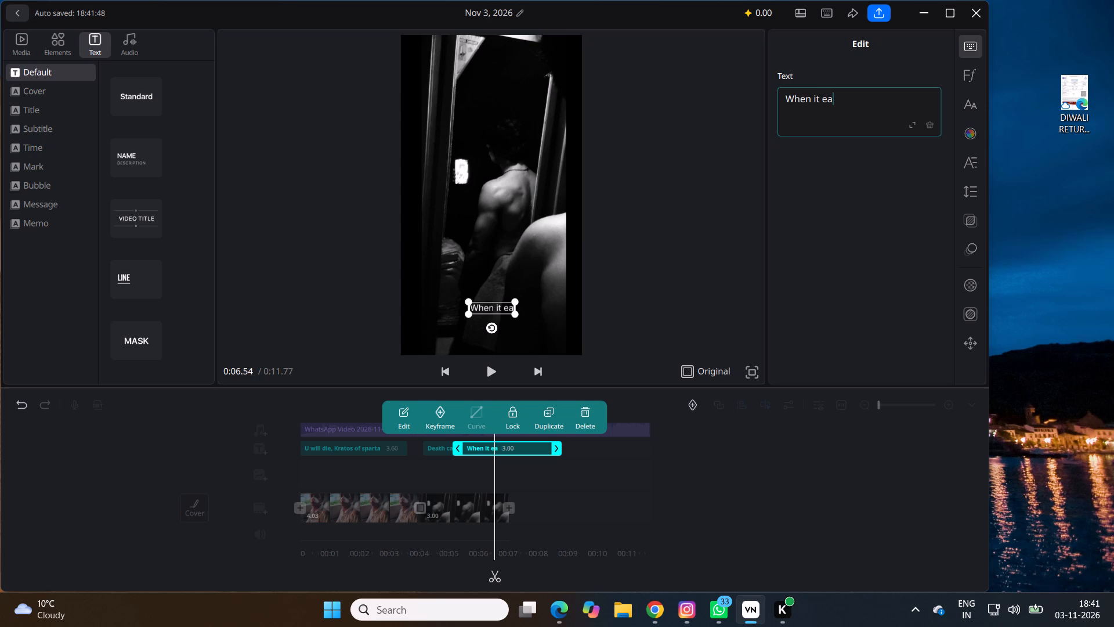
pyautogui.write('rns me')
pyautogui.press('space')
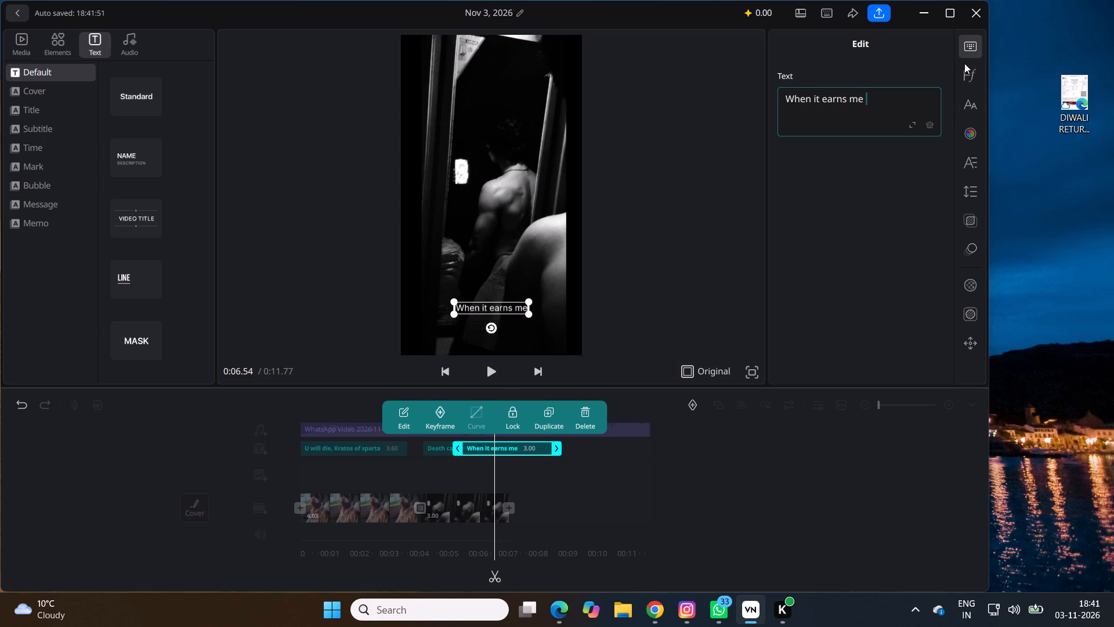
# Set the font of the "When it earns me" title to Shrikhand.
pyautogui.click(964, 63)
pyautogui.click(968, 74)
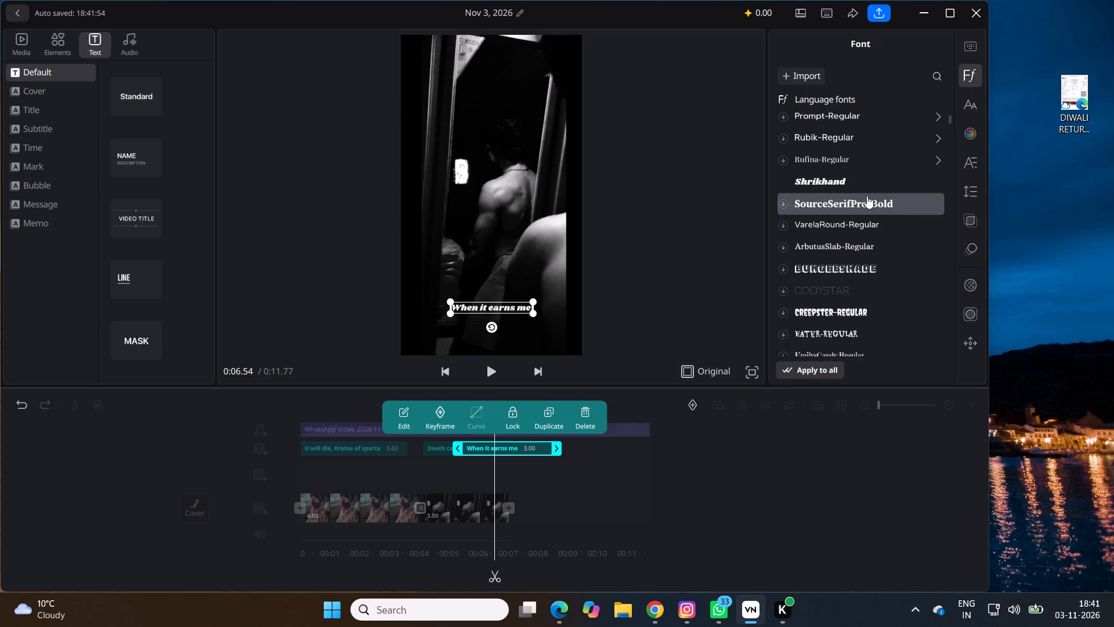
pyautogui.click(847, 181)
# Change the text colour of the "When it earns me" title to the preset red.
pyautogui.click(965, 106)
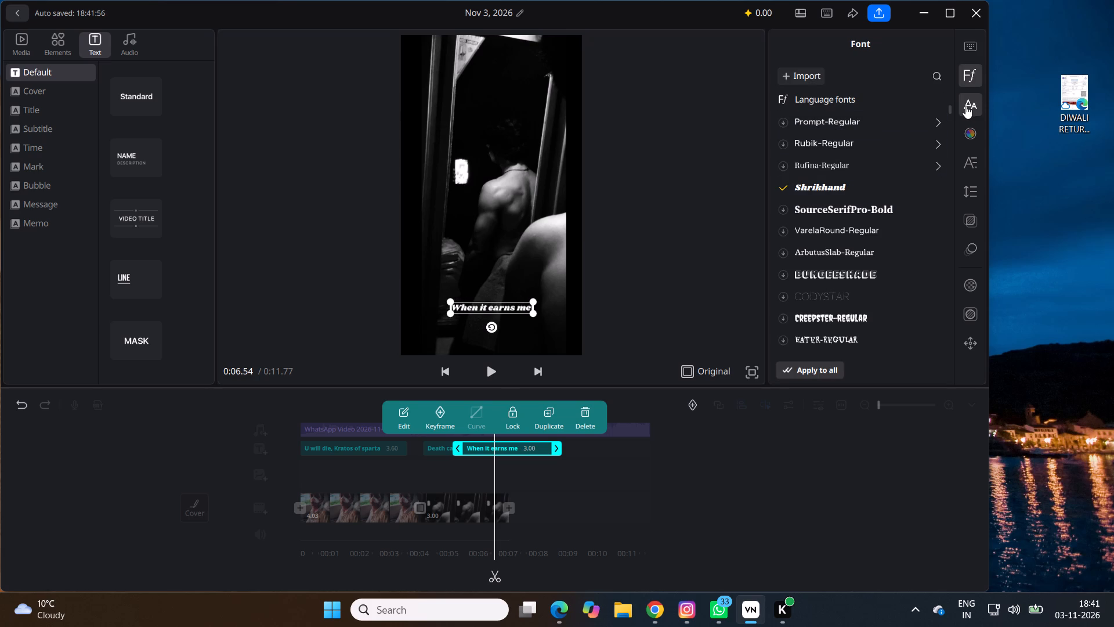
pyautogui.click(975, 157)
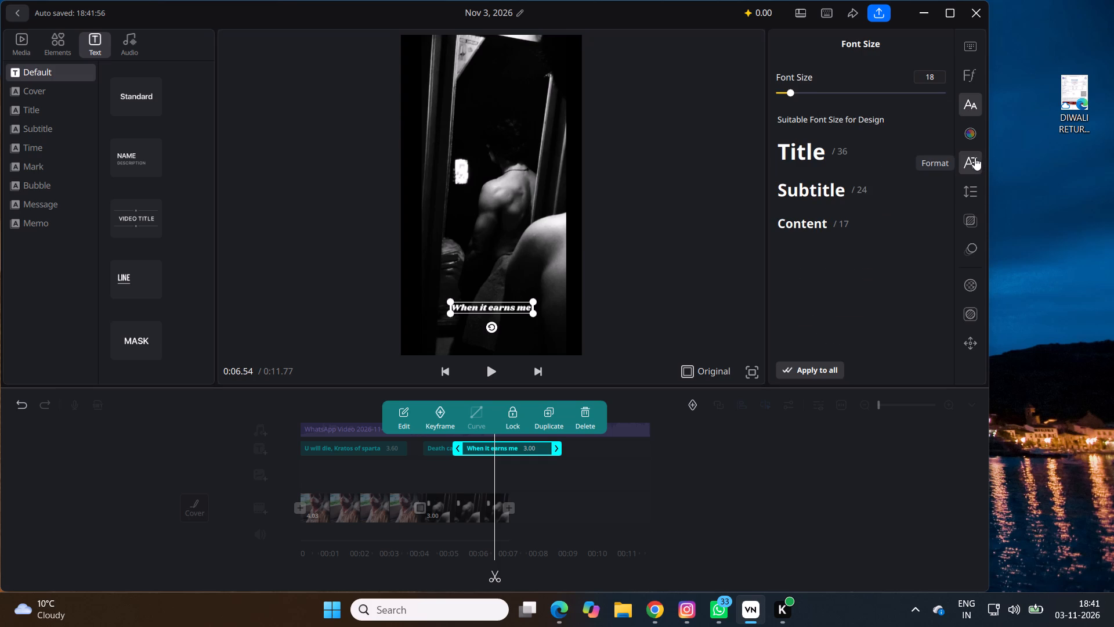
pyautogui.click(970, 135)
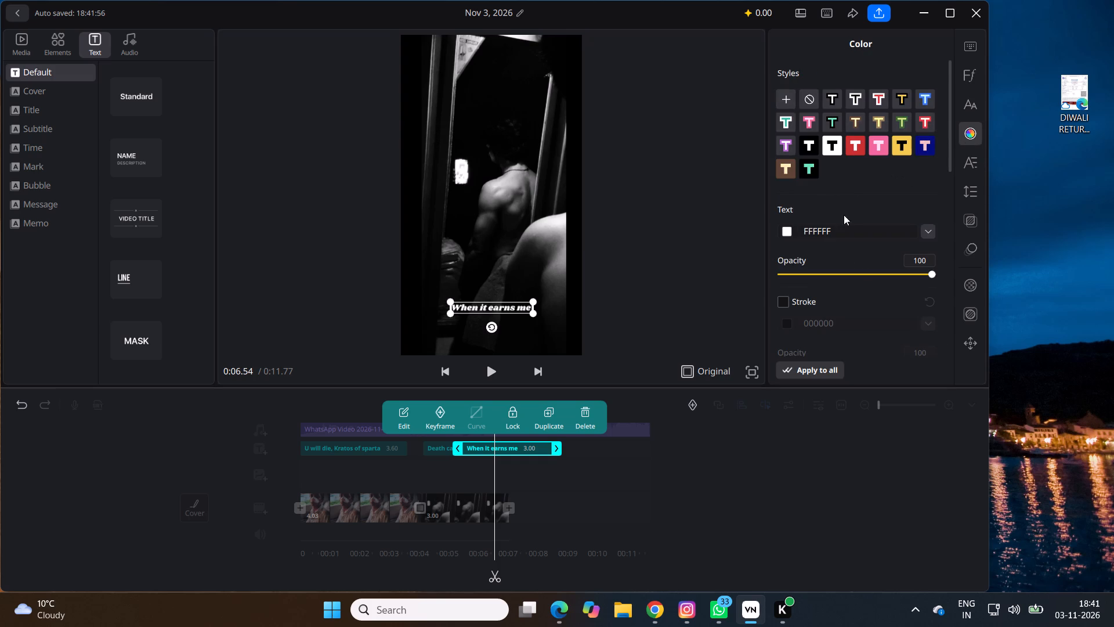
pyautogui.click(826, 230)
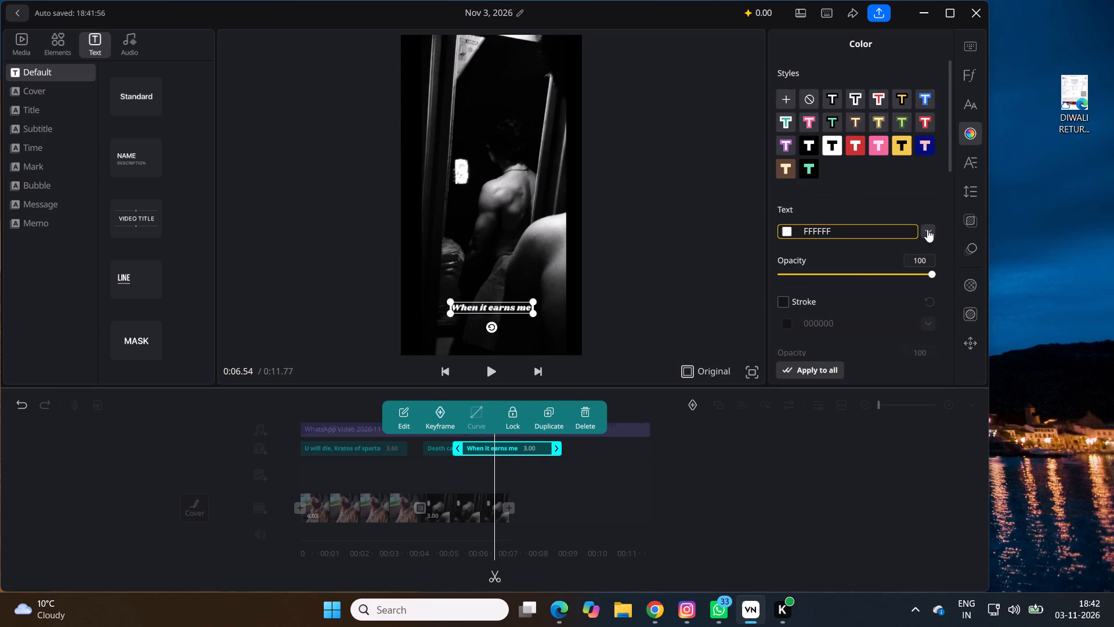
pyautogui.click(927, 229)
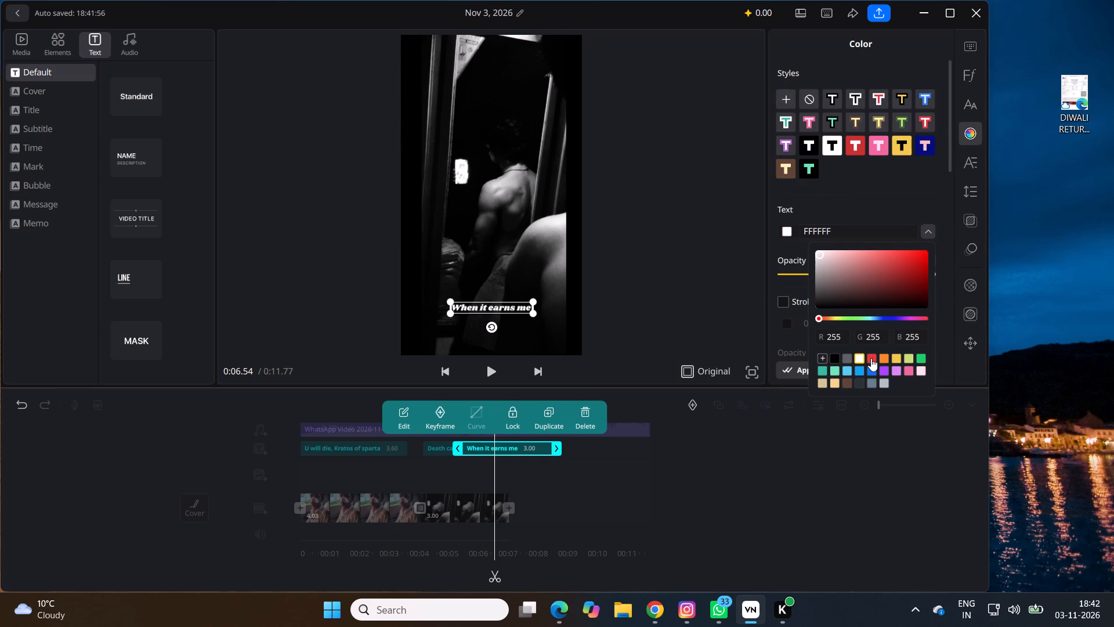
pyautogui.click(871, 358)
pyautogui.click(835, 430)
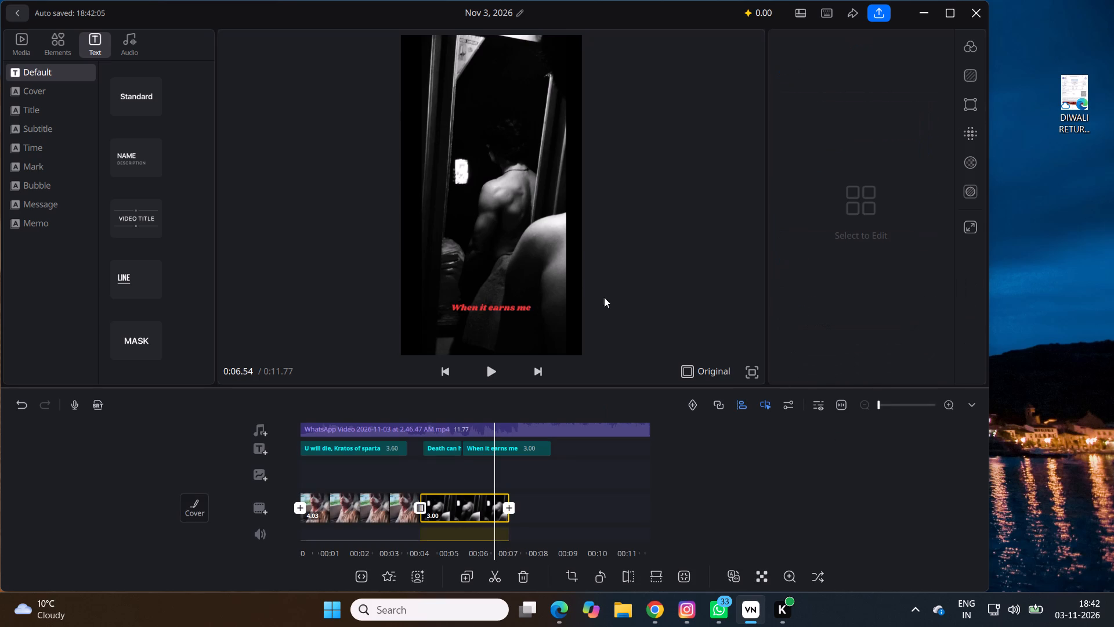
# Move the "When it earns me" title from the bottom of the frame to the upper part, where the previous red title sits.
pyautogui.moveTo(519, 304); pyautogui.dragTo(531, 113)
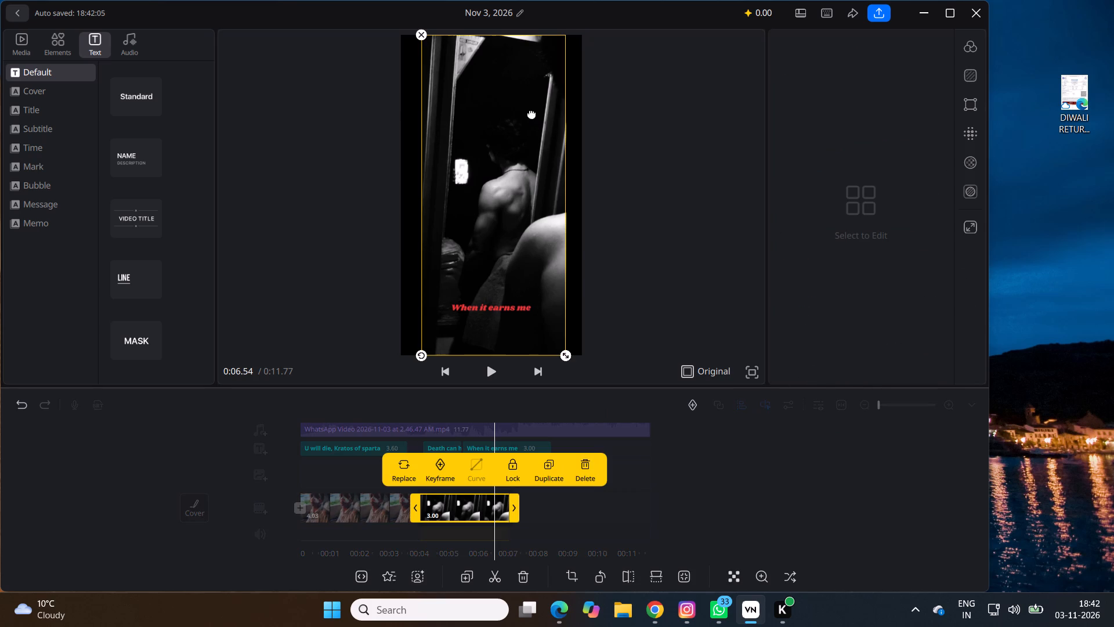
pyautogui.moveTo(531, 113); pyautogui.dragTo(531, 113)
pyautogui.click(565, 520)
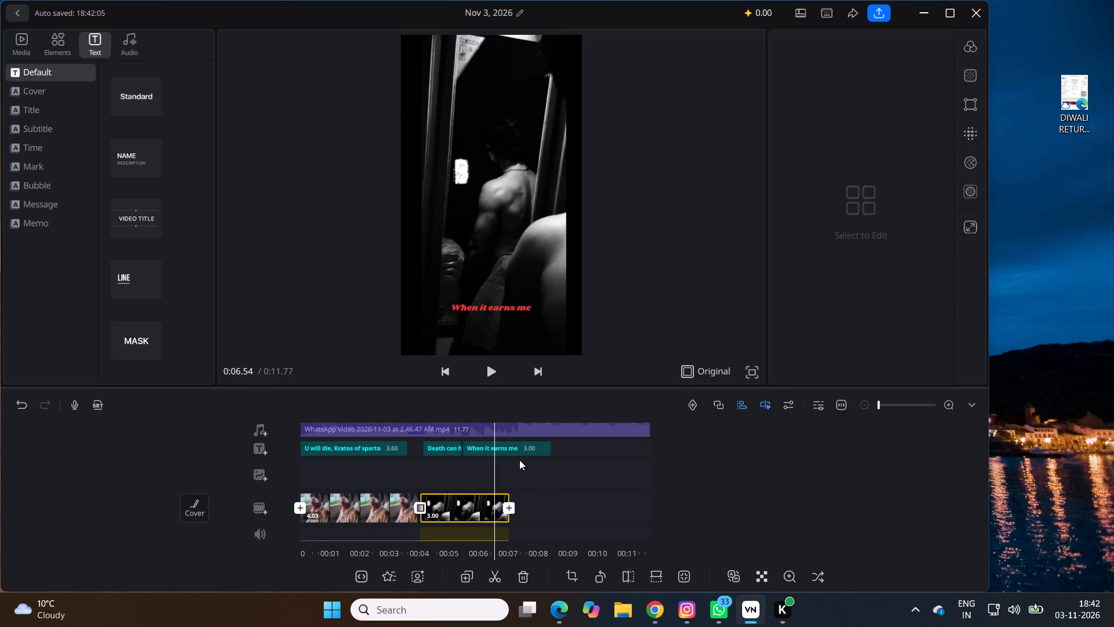
pyautogui.click(524, 444)
pyautogui.moveTo(511, 305); pyautogui.dragTo(507, 100)
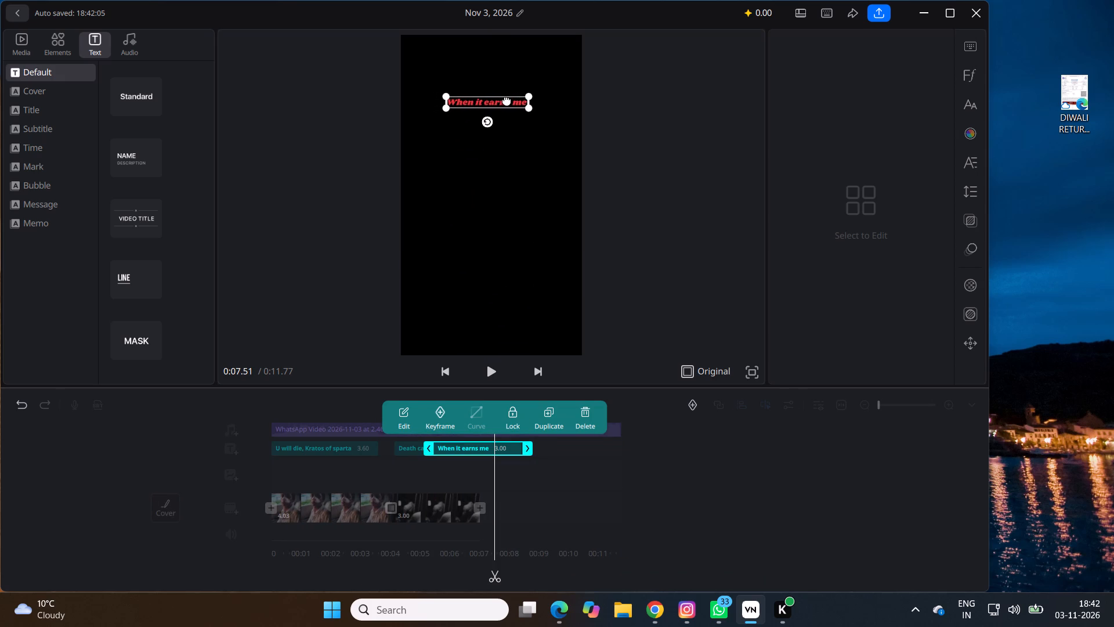
pyautogui.click(520, 502)
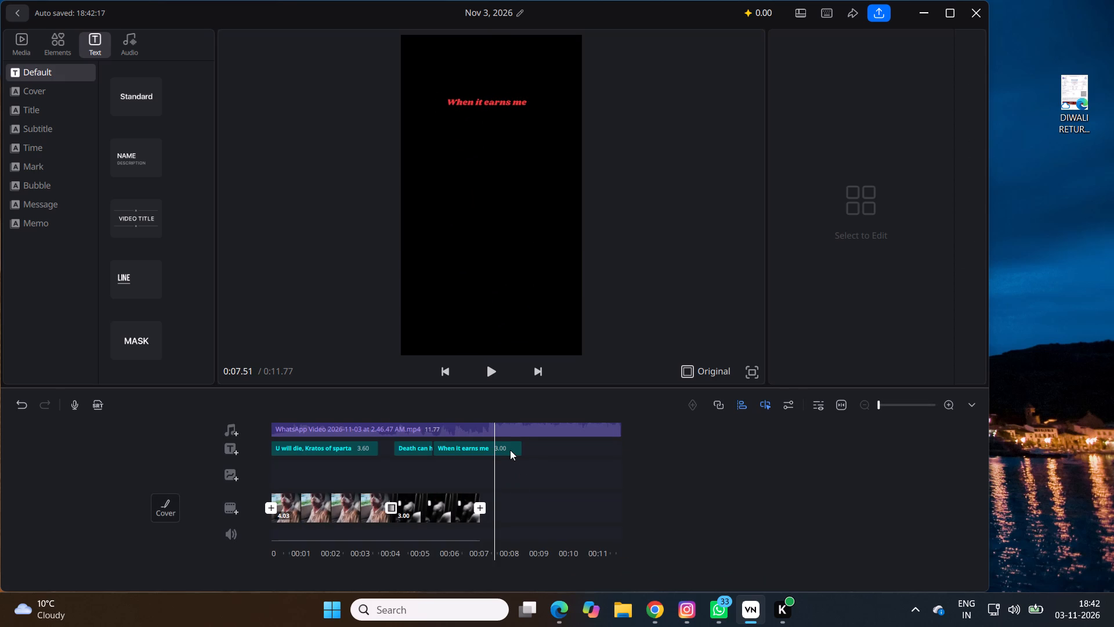
# Trim the end of the "When it earns me" title to the end of the black-and-white clip, at about 7 s.
pyautogui.click(510, 450)
pyautogui.moveTo(510, 450); pyautogui.dragTo(465, 449)
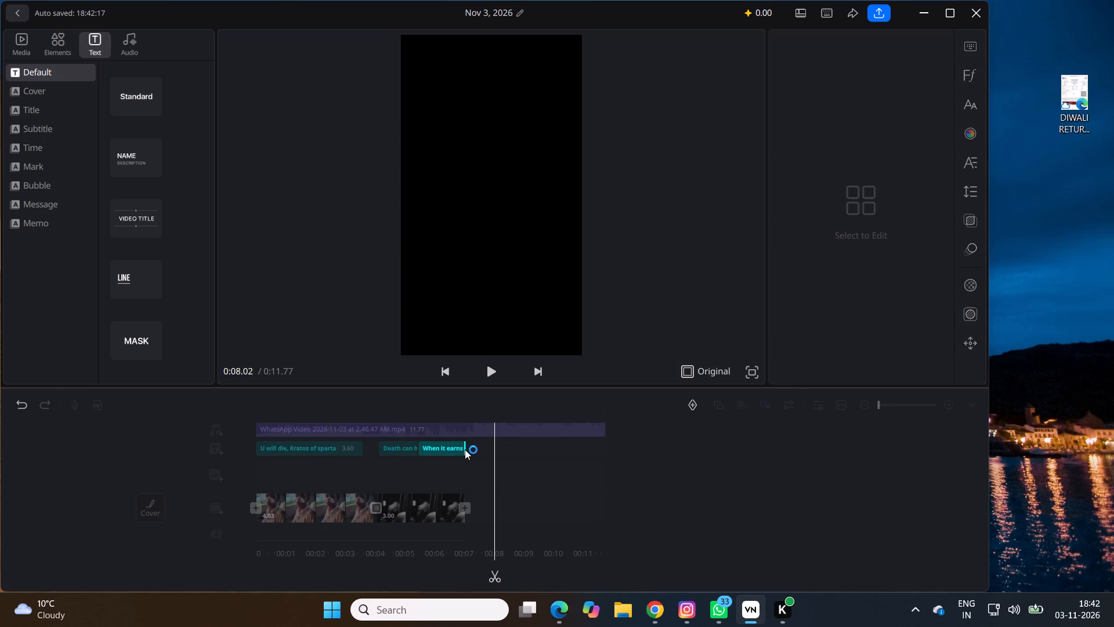
# Fine-tune the end of the "When it earns me" title to meet the end of the black-and-white clip.
pyautogui.moveTo(465, 449); pyautogui.dragTo(468, 449)
pyautogui.click(483, 483)
# Shift the "When it earns me" title slightly sideways and up in the frame to line up with the "Death can have me" title.
pyautogui.click(340, 466)
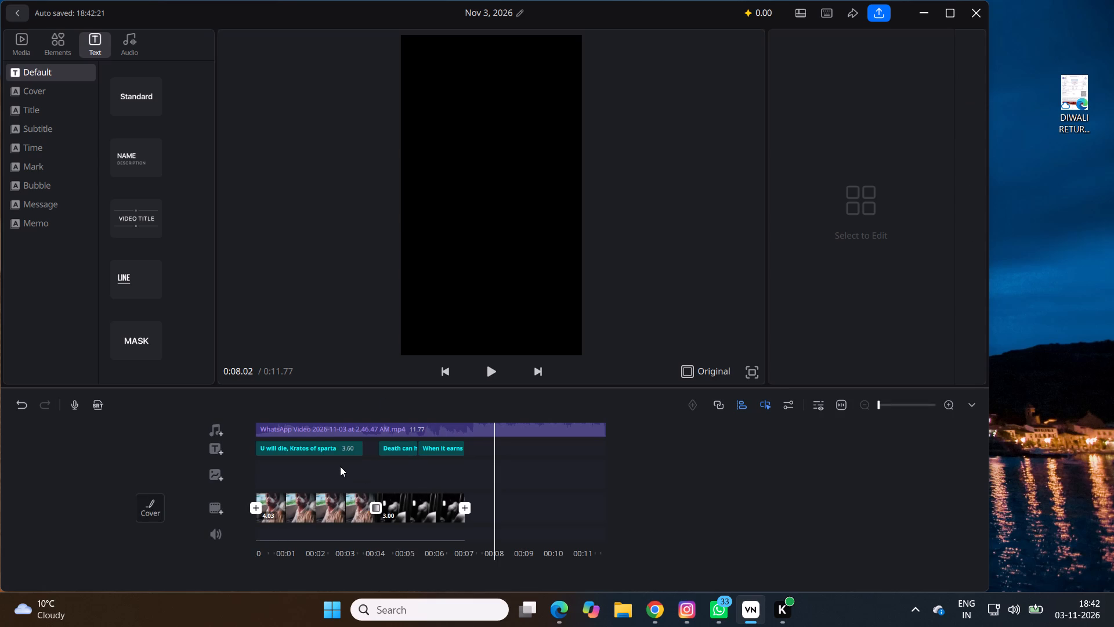
pyautogui.moveTo(340, 466); pyautogui.dragTo(630, 474)
pyautogui.click(630, 474)
pyautogui.press('space')
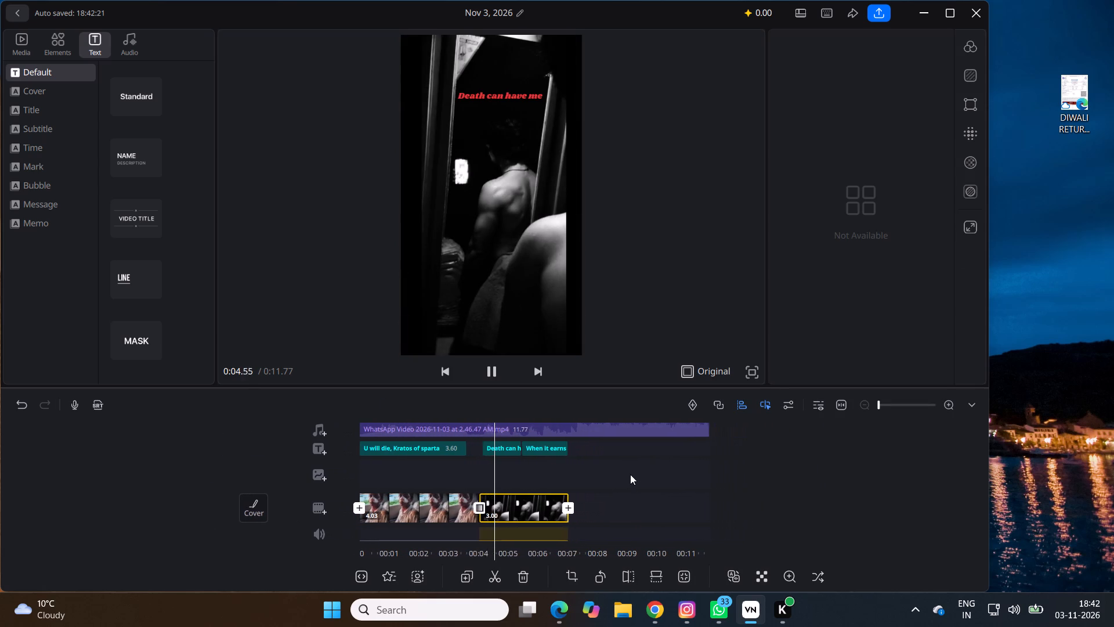
pyautogui.press('space')
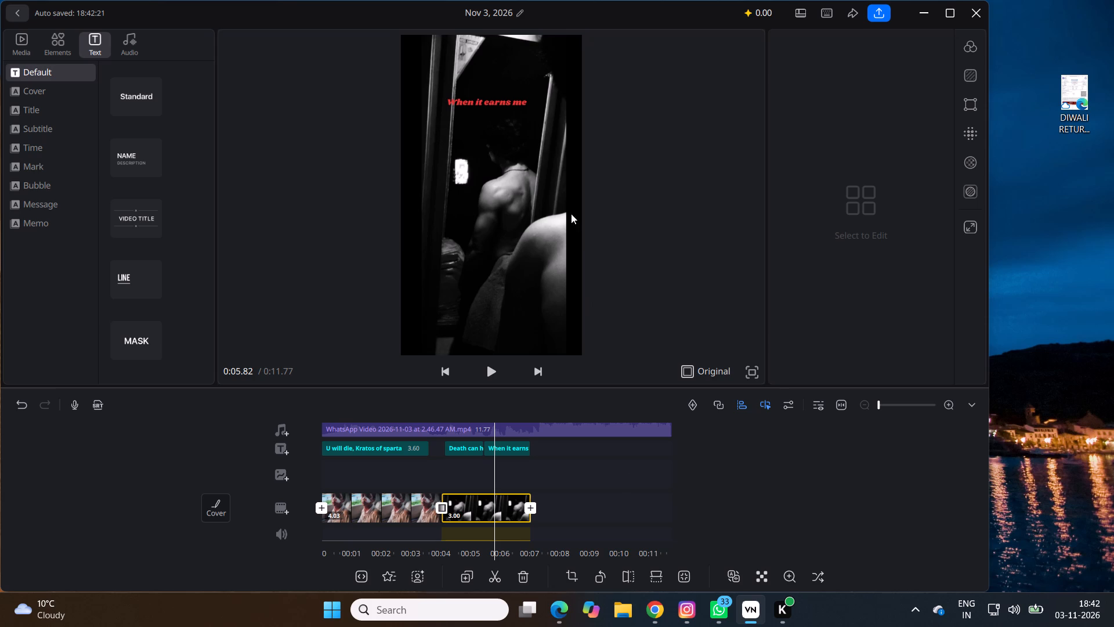
pyautogui.click(512, 453)
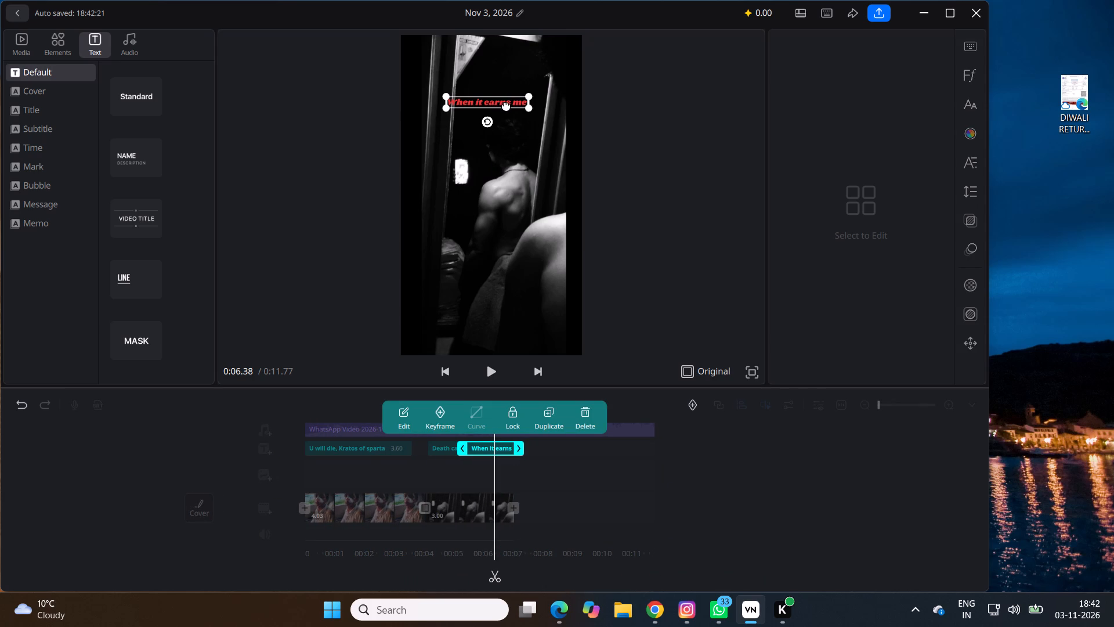
pyautogui.moveTo(506, 105); pyautogui.dragTo(520, 102)
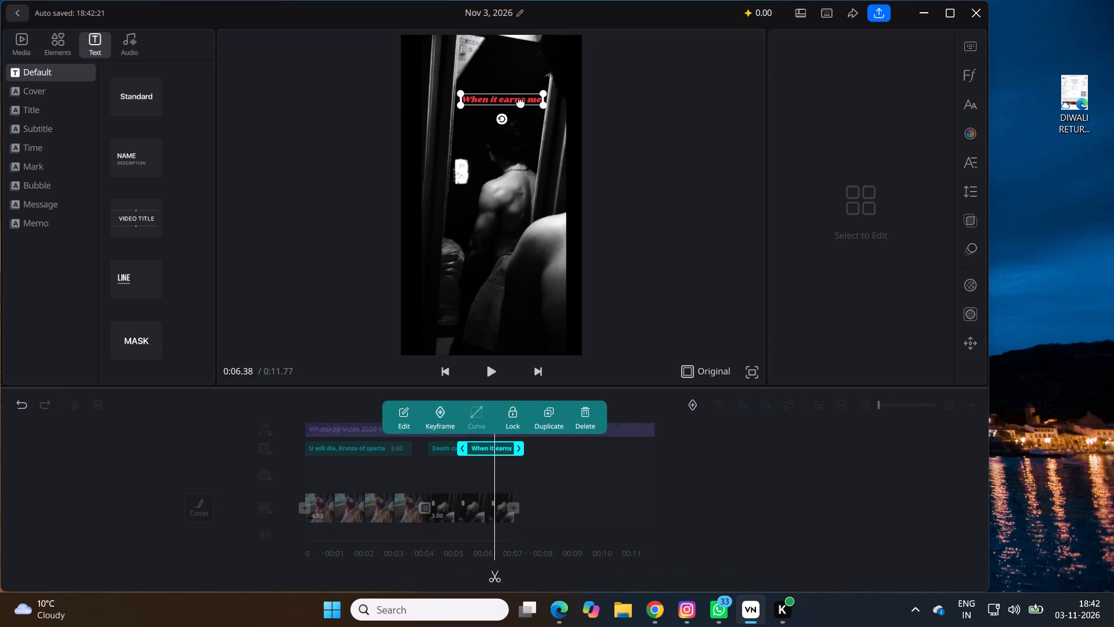
pyautogui.moveTo(520, 102); pyautogui.dragTo(520, 101)
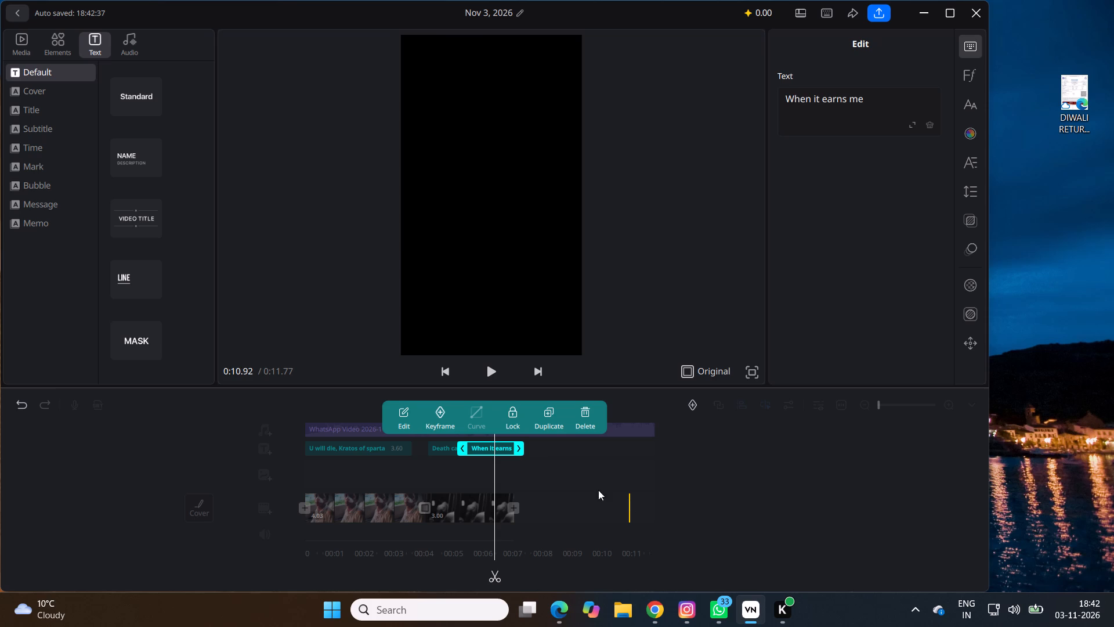
# Play back the red titles and step through the frames around 5.4 s to compare their positions at the changeover.
pyautogui.click(332, 465)
pyautogui.moveTo(332, 465); pyautogui.dragTo(630, 484)
pyautogui.press('space')
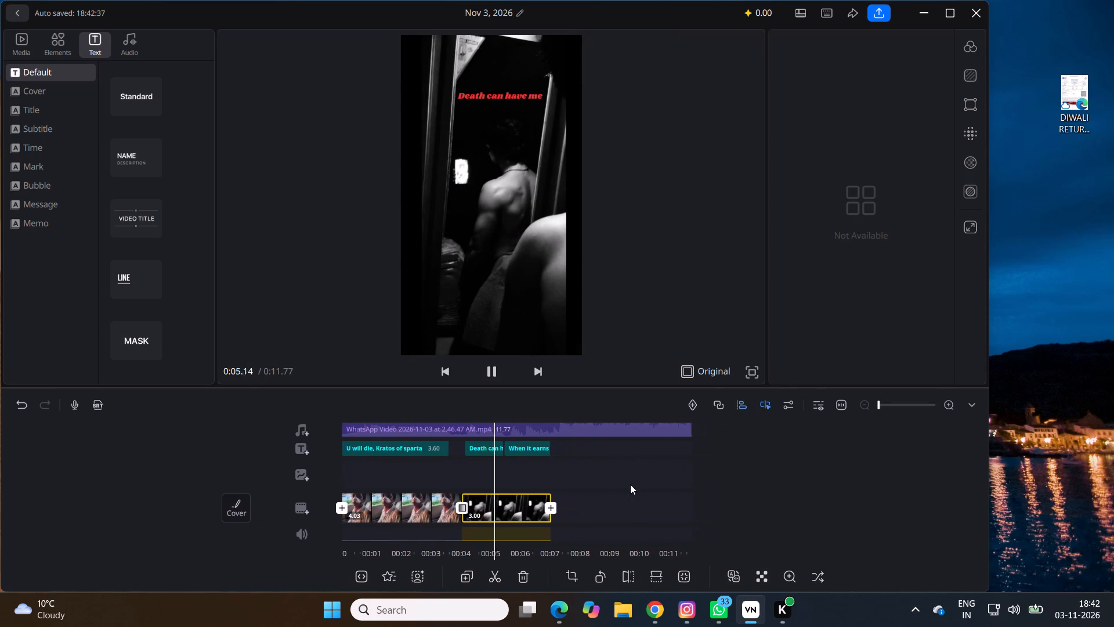
pyautogui.press('space')
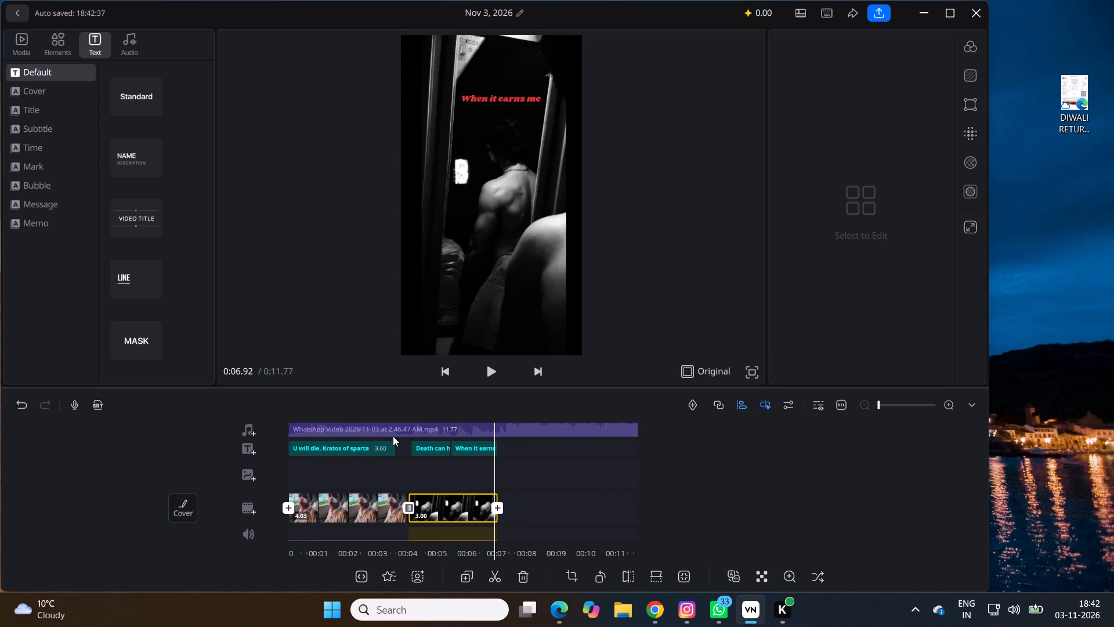
pyautogui.click(439, 451)
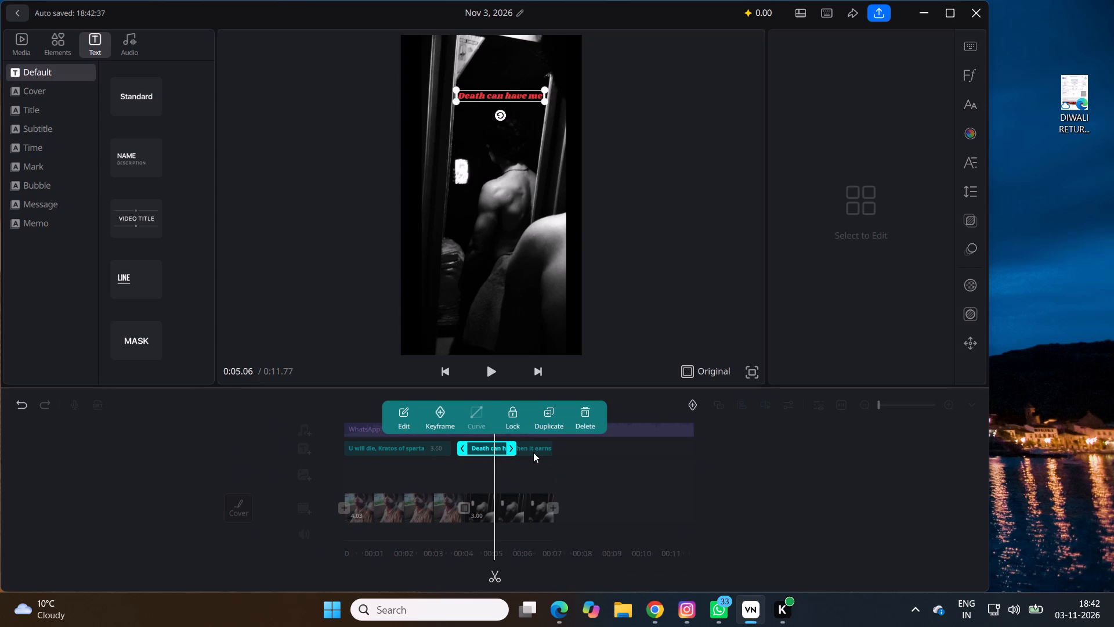
pyautogui.press('Right')
pyautogui.press('Right')
pyautogui.press('Right')
pyautogui.press('Right')
pyautogui.press('Right')
pyautogui.press('Right')
pyautogui.press('Right')
pyautogui.press('Right')
pyautogui.press('Right')
pyautogui.press('Right')
pyautogui.press('Right')
pyautogui.press('Right')
pyautogui.press('Right')
pyautogui.press('Right')
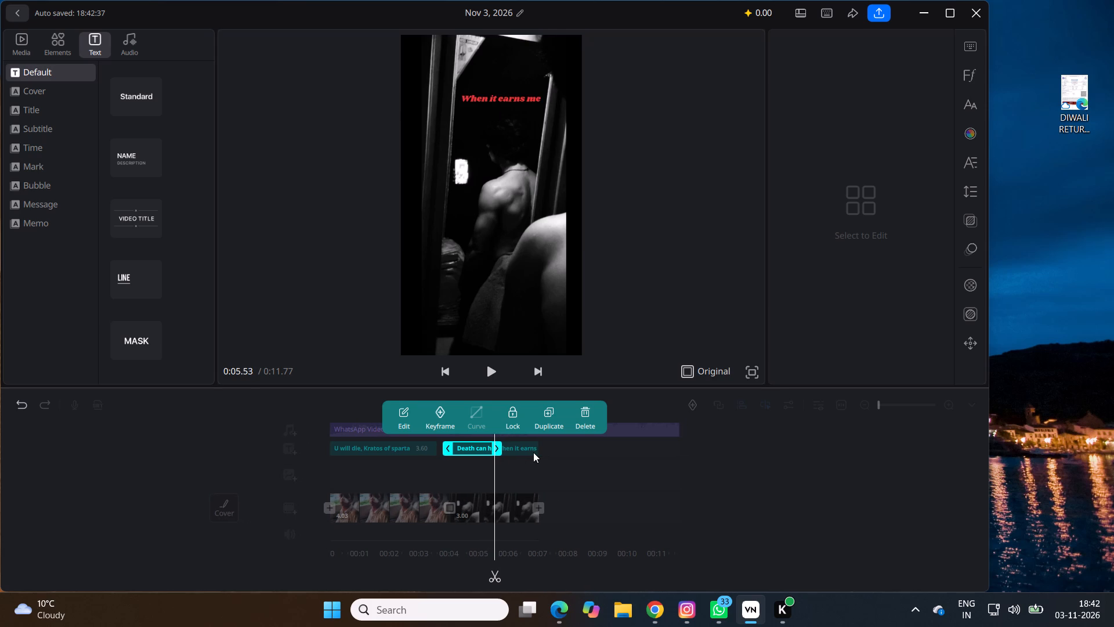
pyautogui.press('Left')
pyautogui.press('Left')
pyautogui.press('Left')
pyautogui.press('Right')
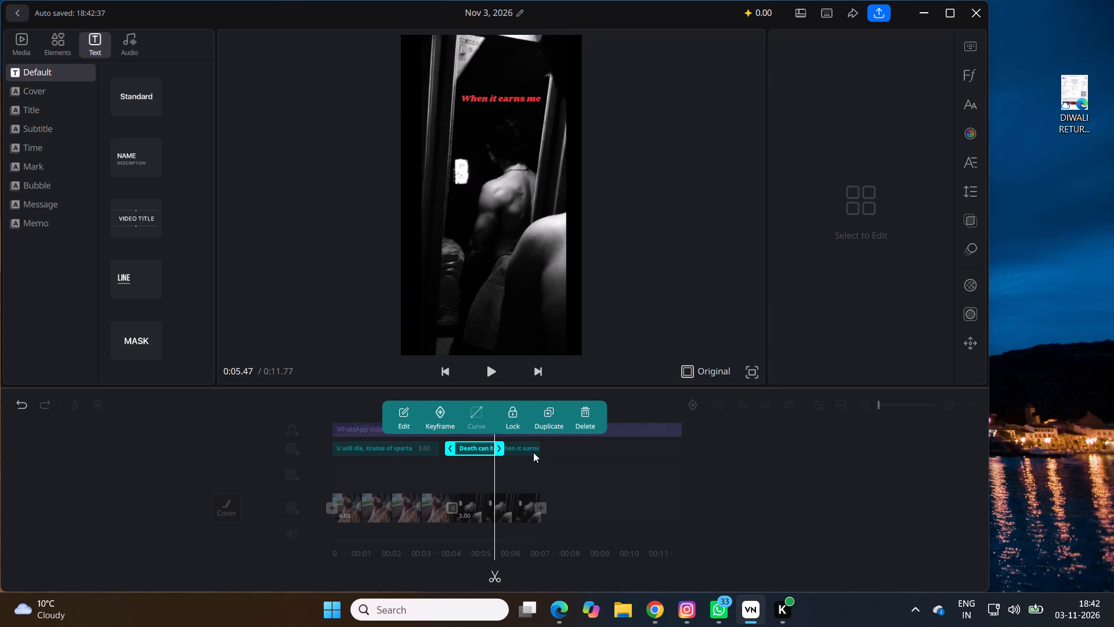
pyautogui.press('Left')
pyautogui.press('Right')
pyautogui.press('Left')
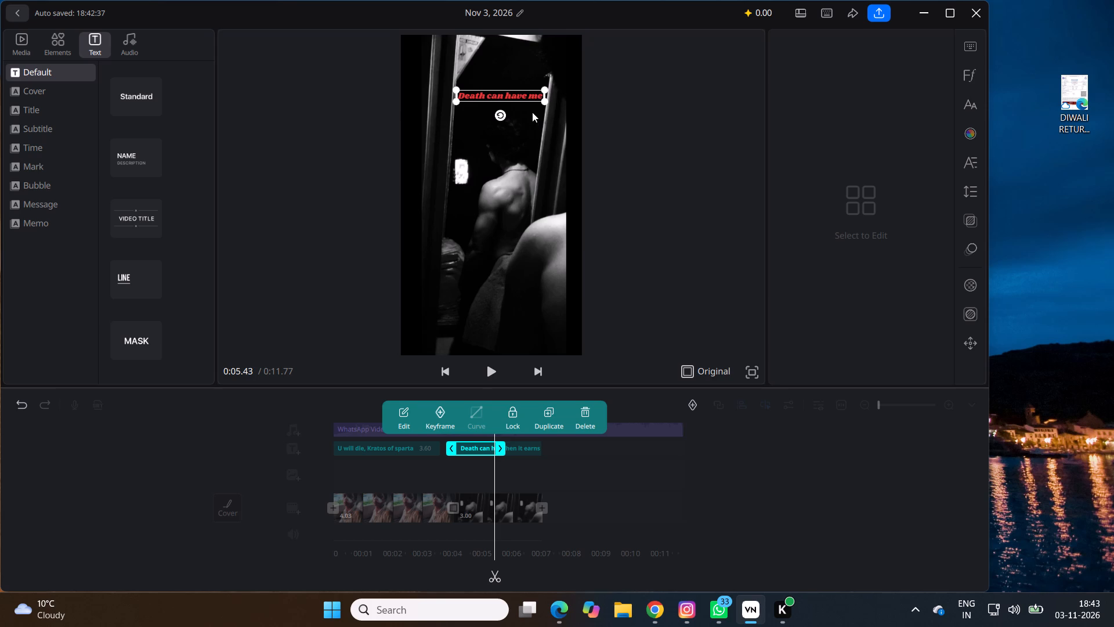
pyautogui.click(526, 99)
pyautogui.click(529, 134)
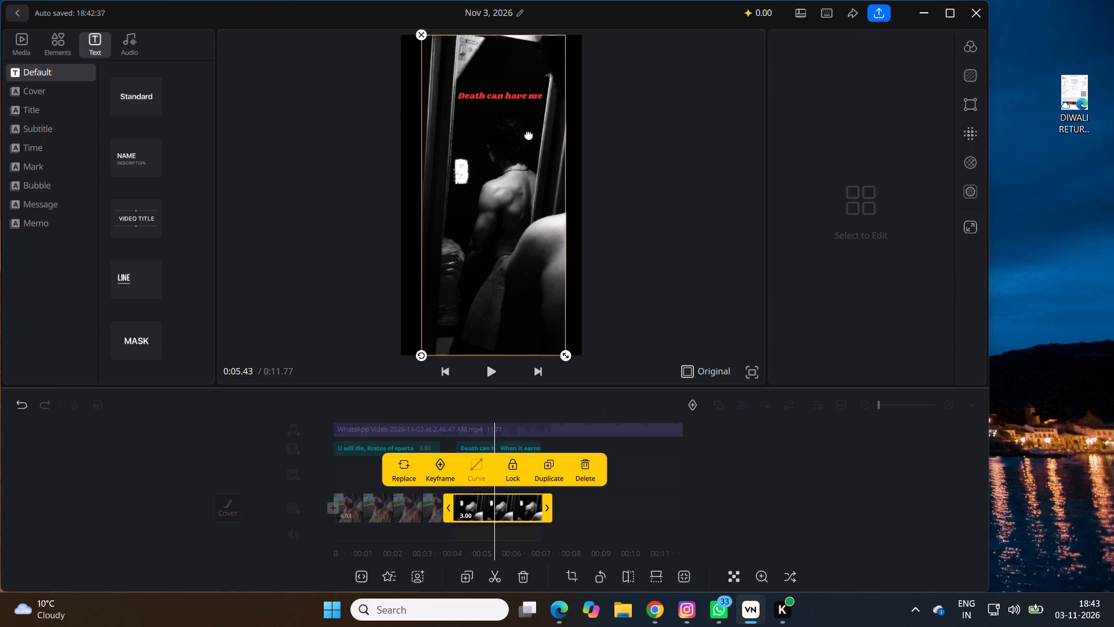
pyautogui.press('Right')
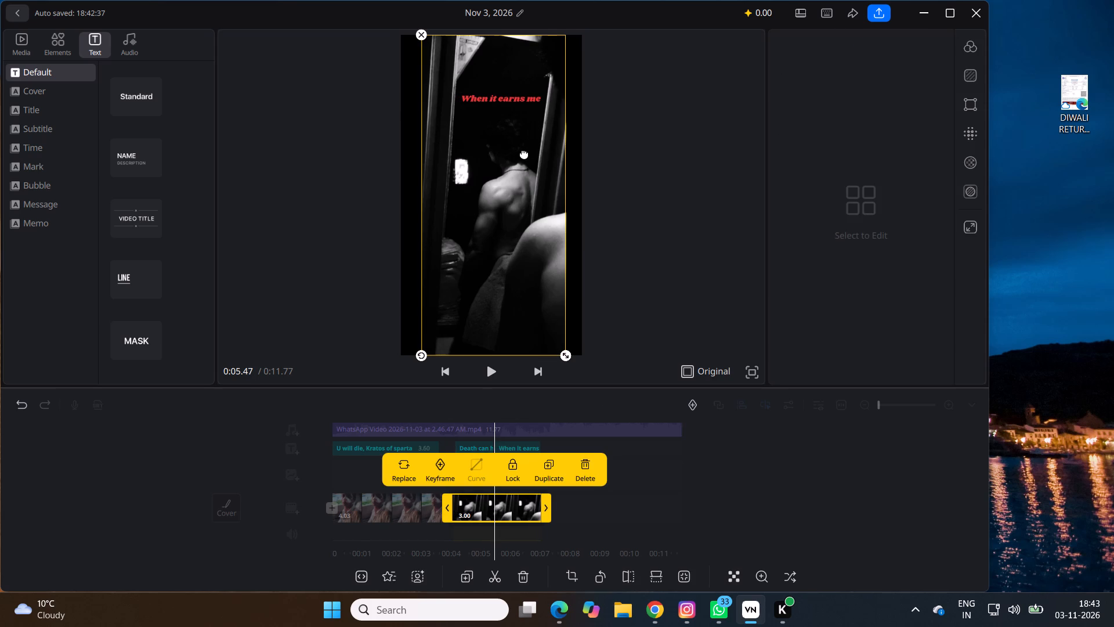
pyautogui.press('Left')
pyautogui.press('Right')
pyautogui.press('Left')
pyautogui.press('Right')
# Move the "Death can have me" title slightly down in the frame to match the position of "When it earns me".
pyautogui.click(576, 547)
pyautogui.click(615, 528)
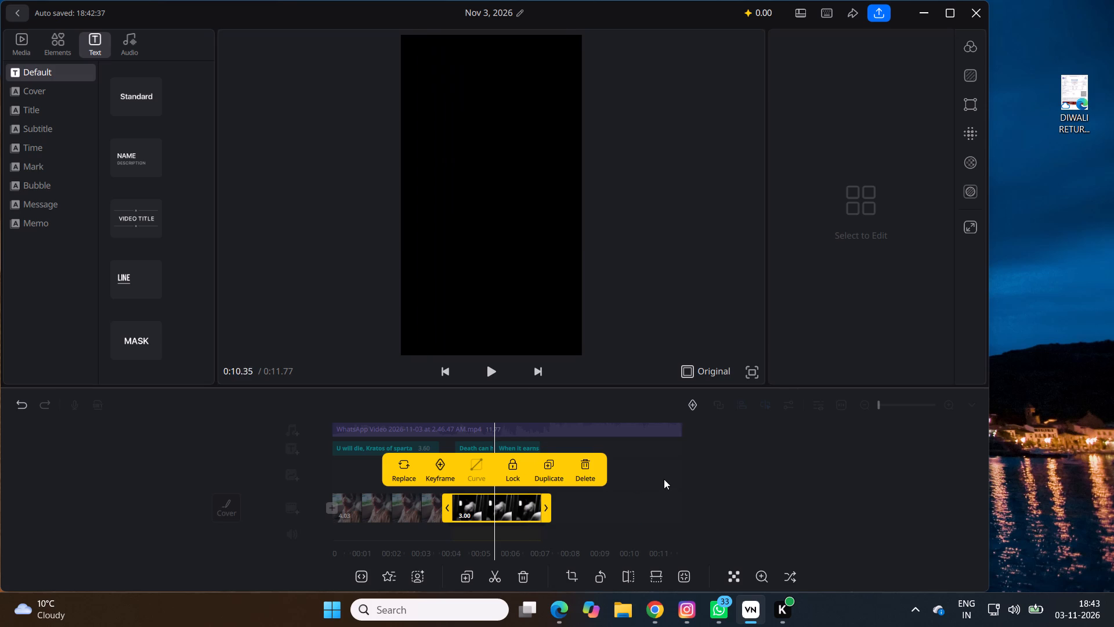
pyautogui.doubleClick(782, 496)
pyautogui.moveTo(782, 496); pyautogui.dragTo(358, 457)
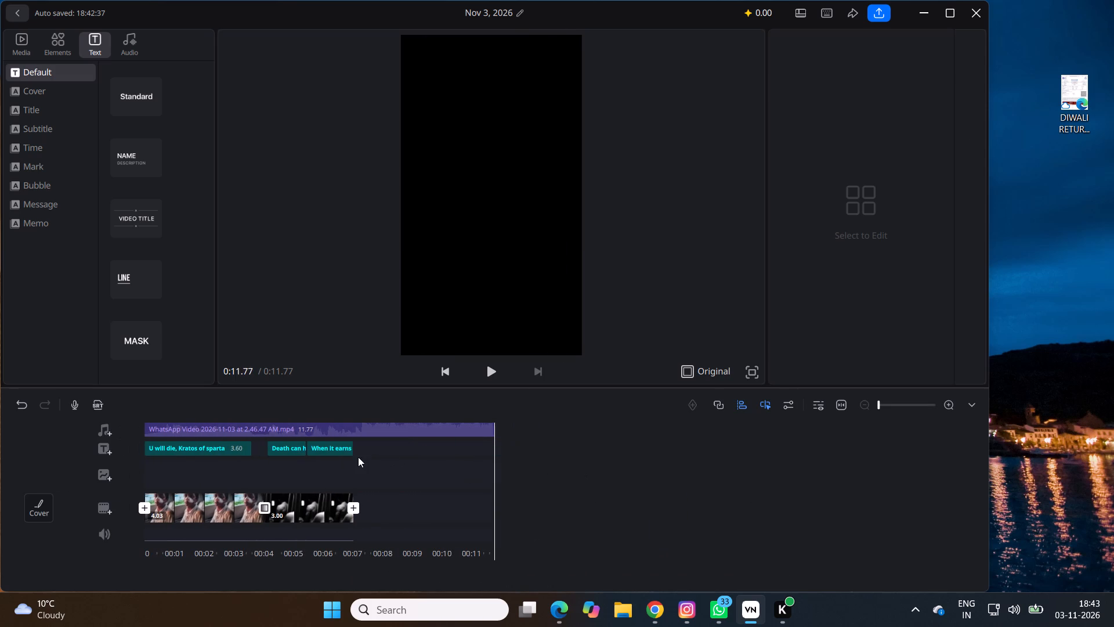
pyautogui.moveTo(358, 457); pyautogui.dragTo(777, 474)
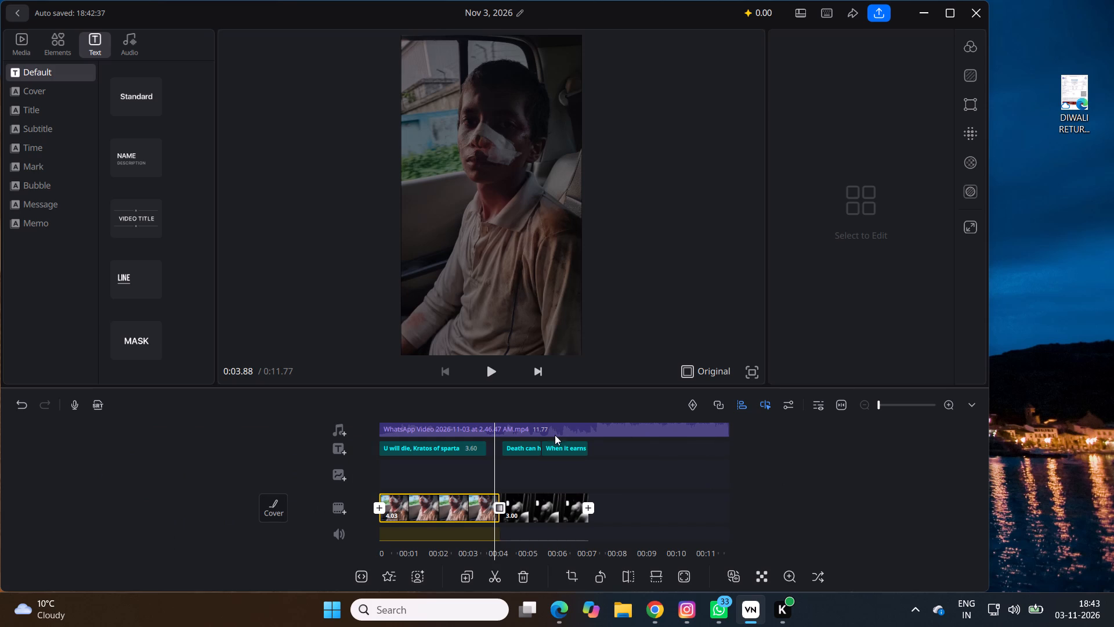
pyautogui.click(512, 452)
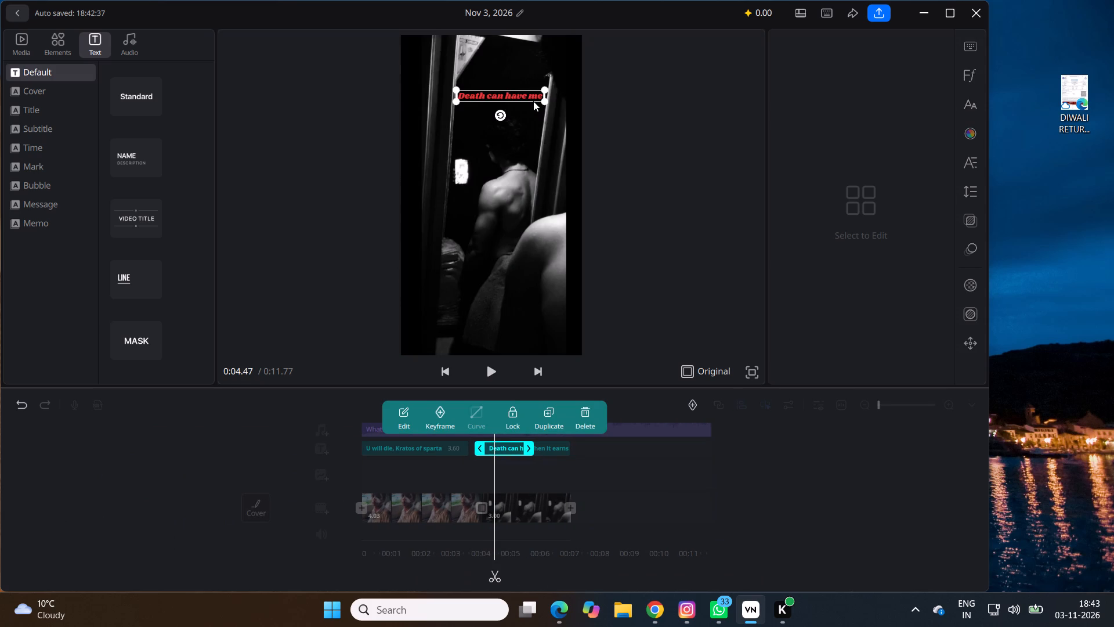
pyautogui.moveTo(512, 95); pyautogui.dragTo(514, 100)
pyautogui.click(571, 188)
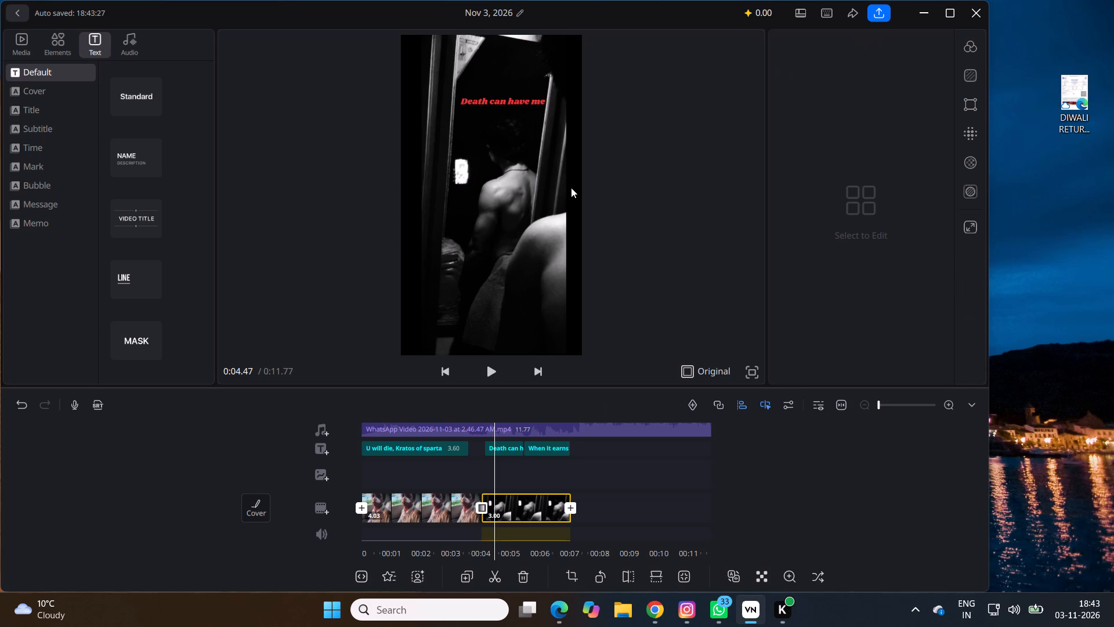
# Play back the black-and-white clip to check the alignment of the two red titles through to its end.
pyautogui.press('Right')
pyautogui.press('Right')
pyautogui.press('space')
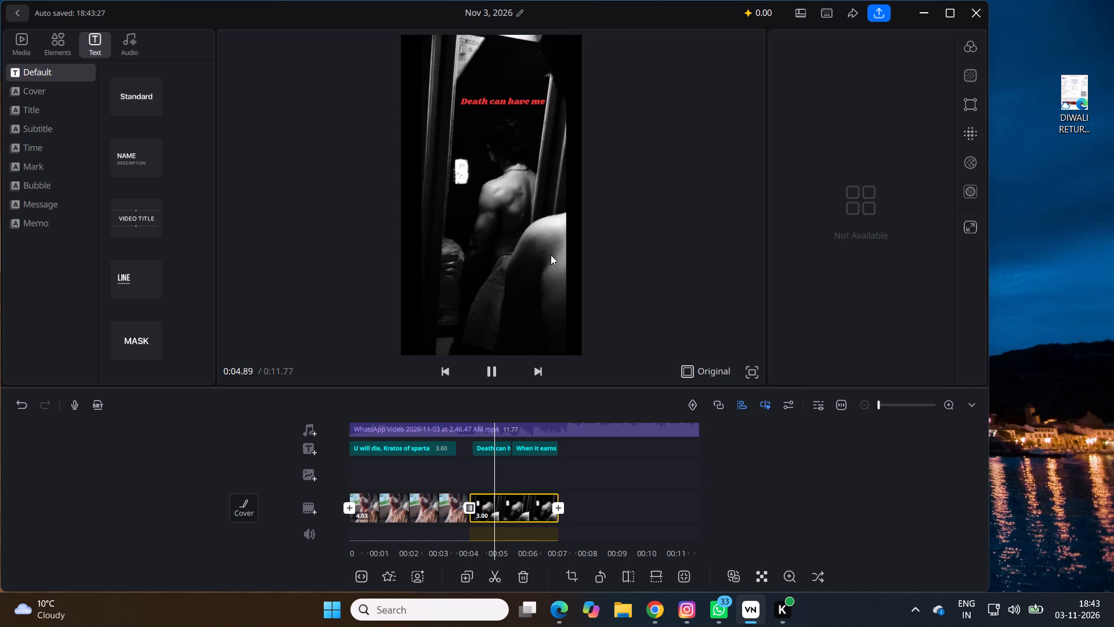
pyautogui.press('space')
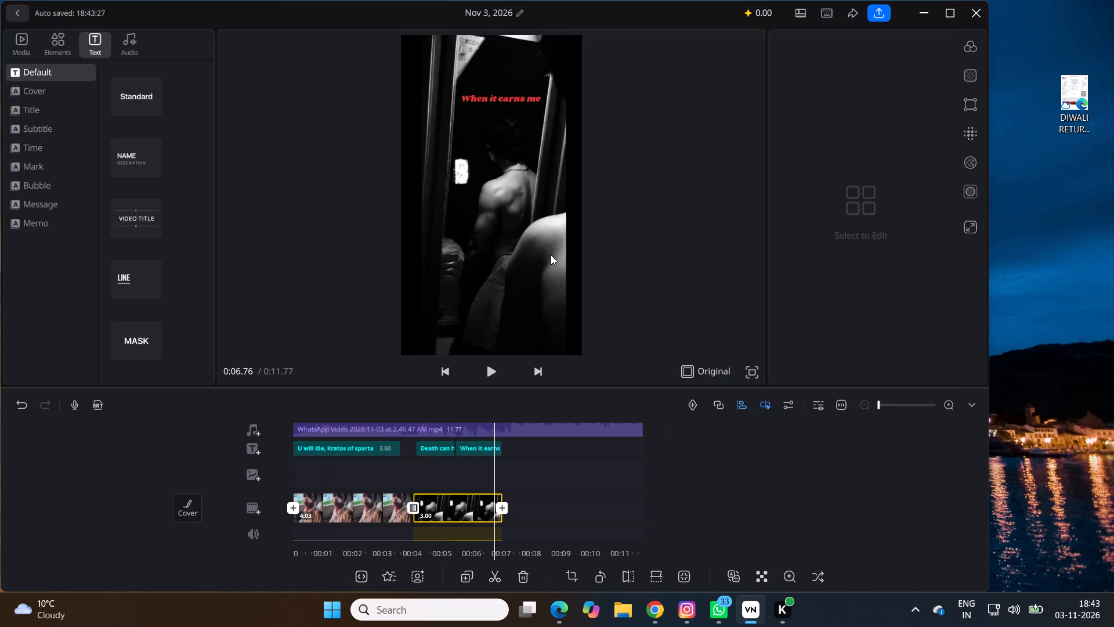
pyautogui.press('space')
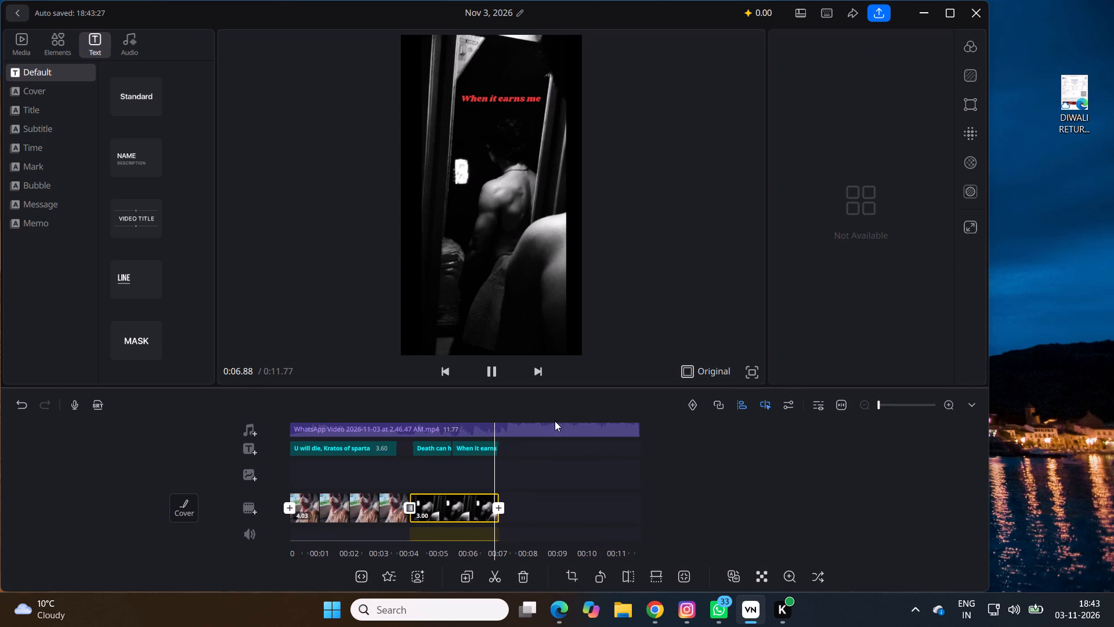
pyautogui.press('space')
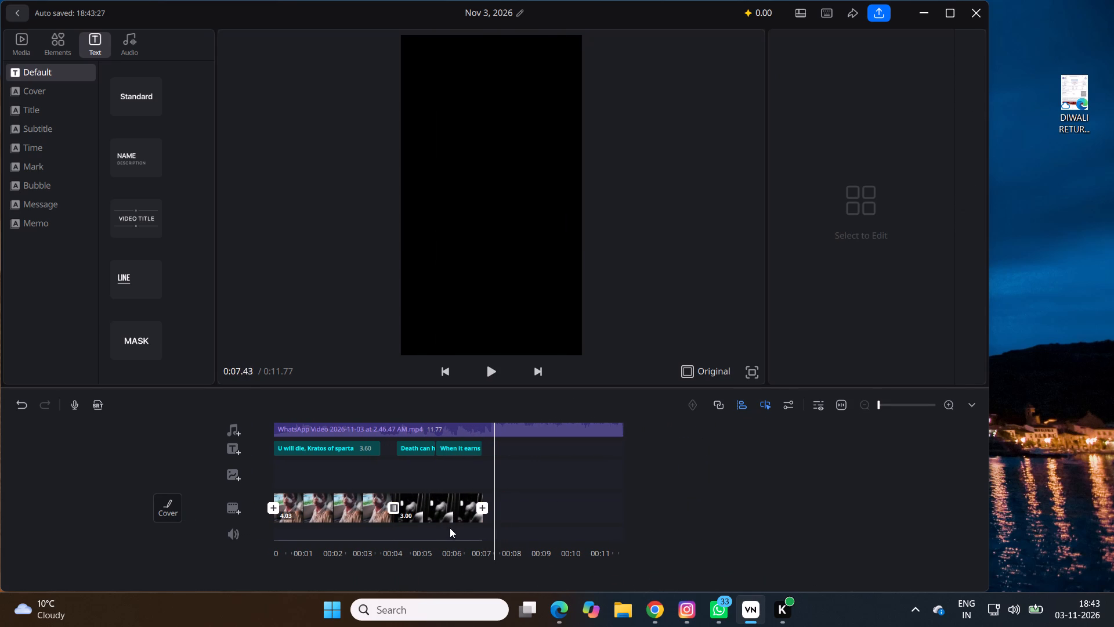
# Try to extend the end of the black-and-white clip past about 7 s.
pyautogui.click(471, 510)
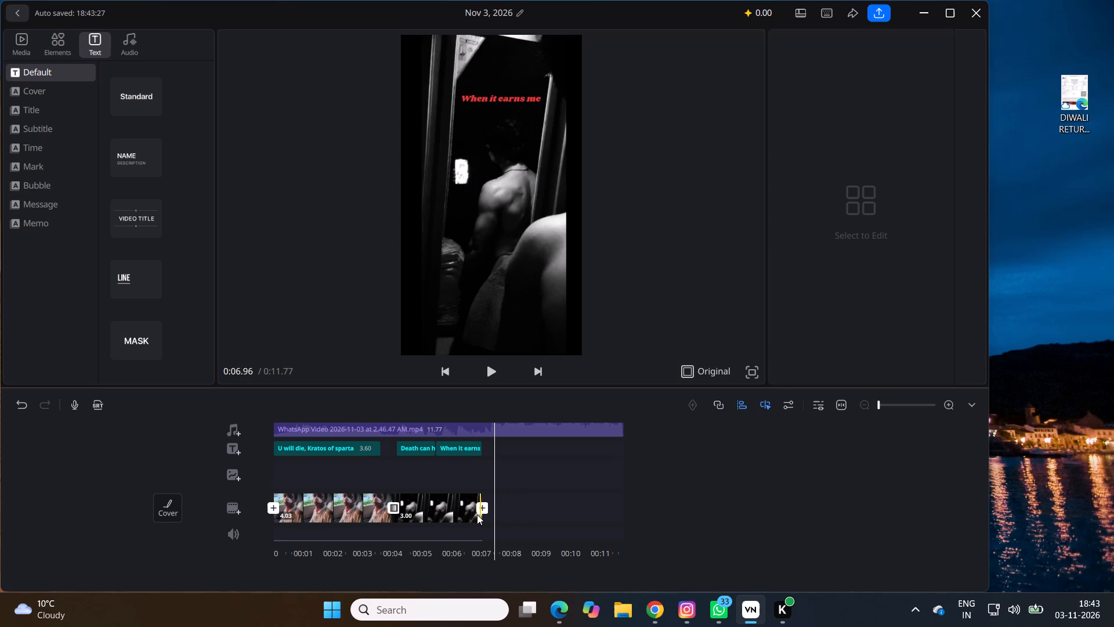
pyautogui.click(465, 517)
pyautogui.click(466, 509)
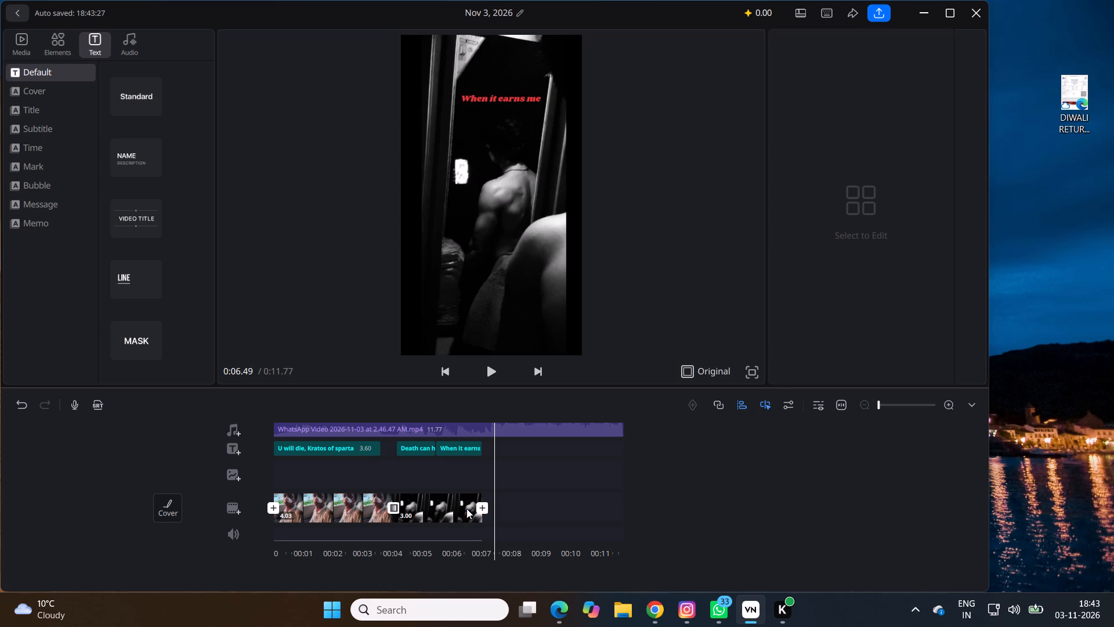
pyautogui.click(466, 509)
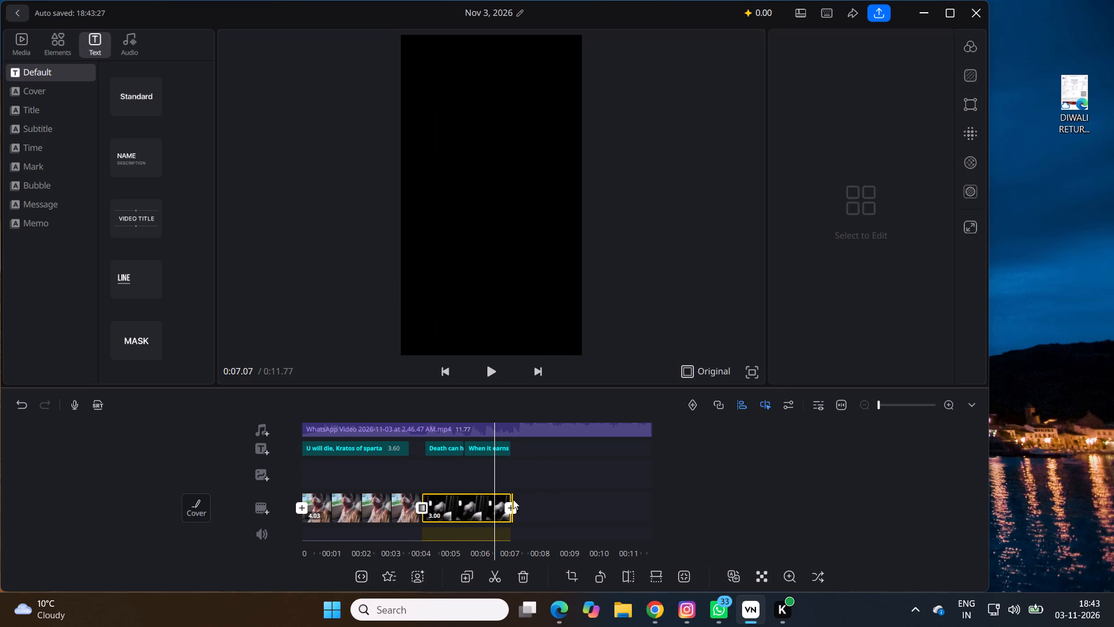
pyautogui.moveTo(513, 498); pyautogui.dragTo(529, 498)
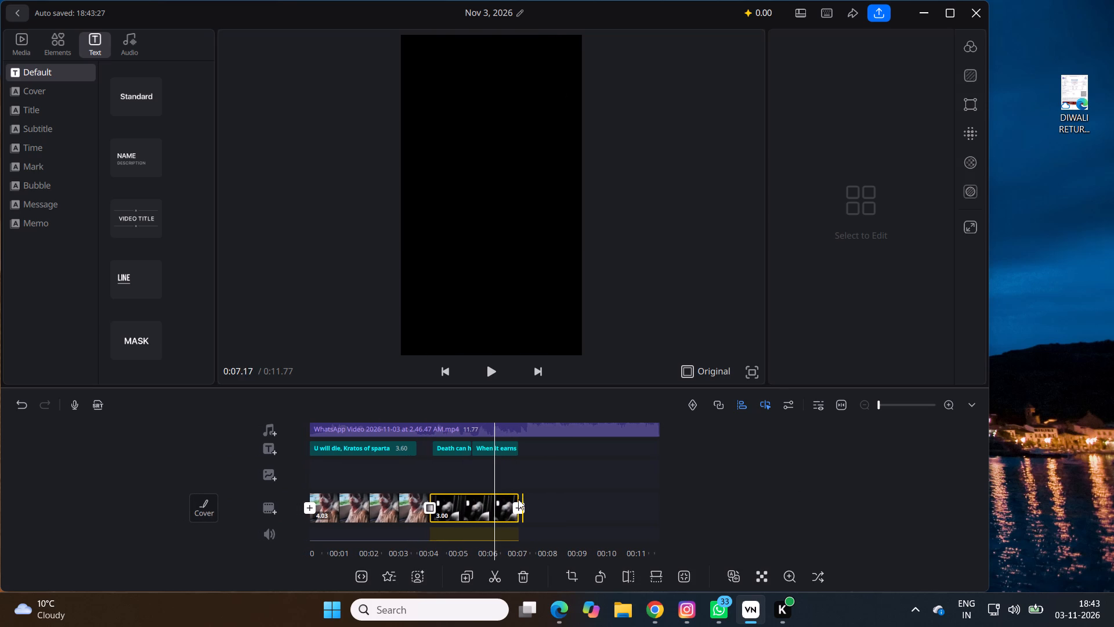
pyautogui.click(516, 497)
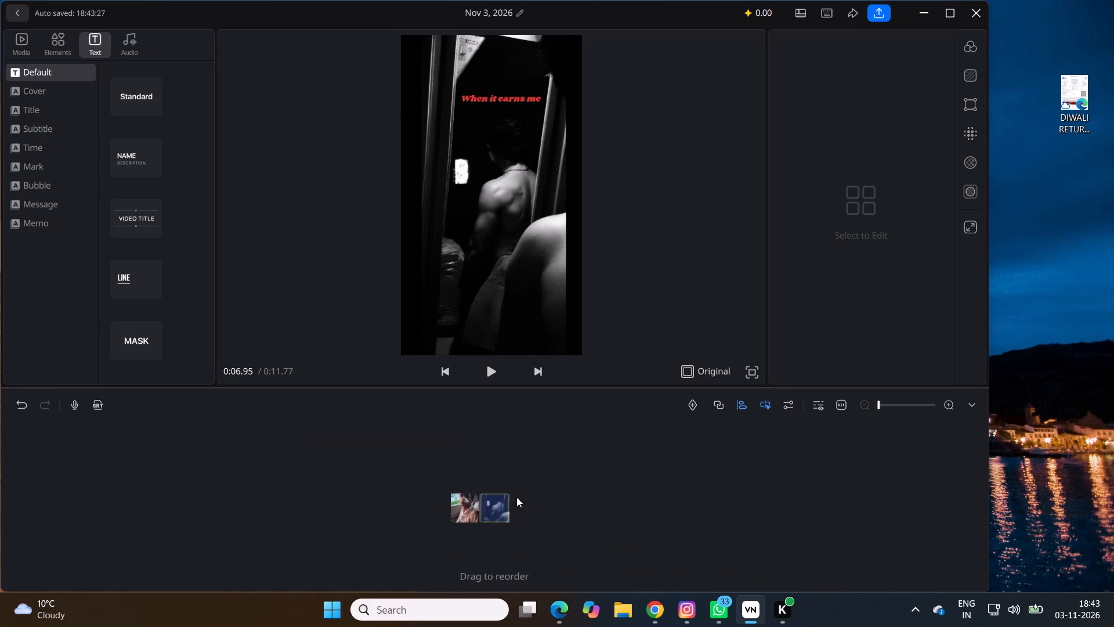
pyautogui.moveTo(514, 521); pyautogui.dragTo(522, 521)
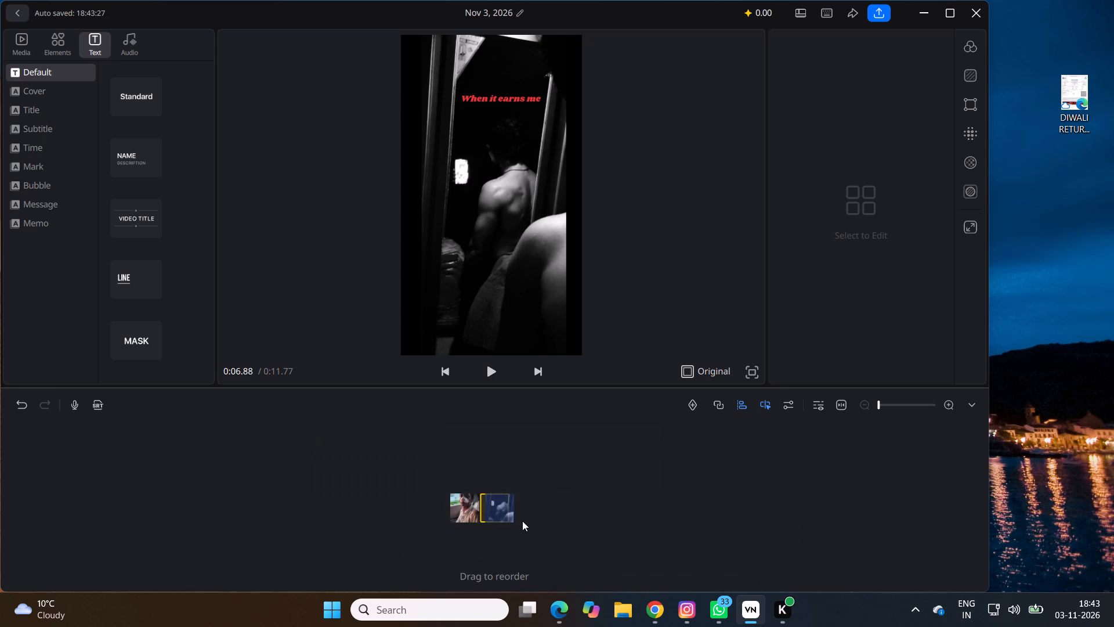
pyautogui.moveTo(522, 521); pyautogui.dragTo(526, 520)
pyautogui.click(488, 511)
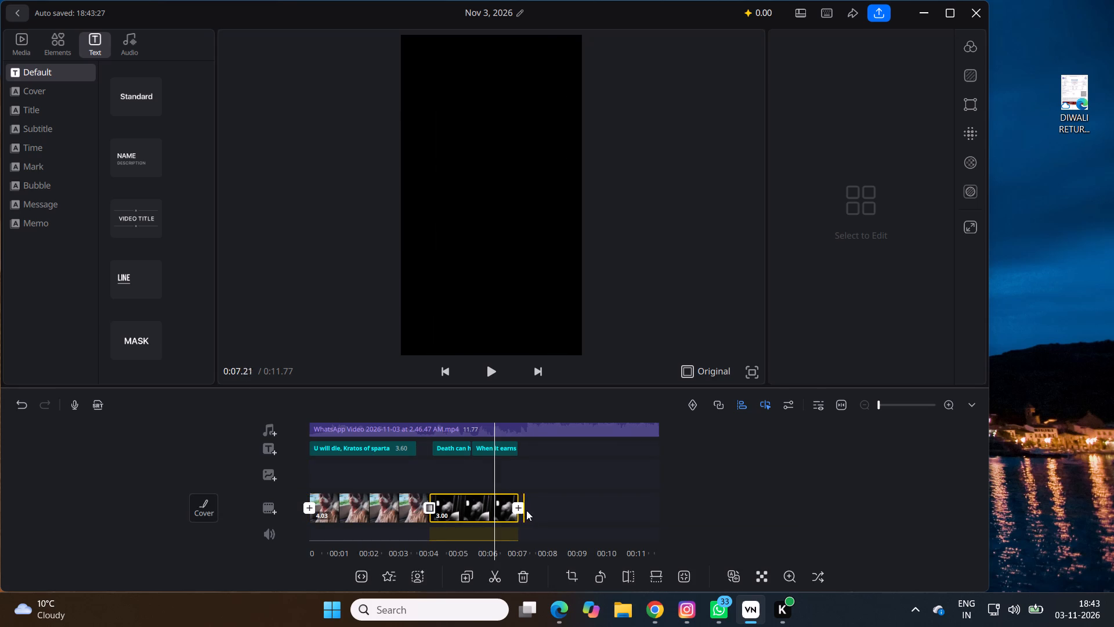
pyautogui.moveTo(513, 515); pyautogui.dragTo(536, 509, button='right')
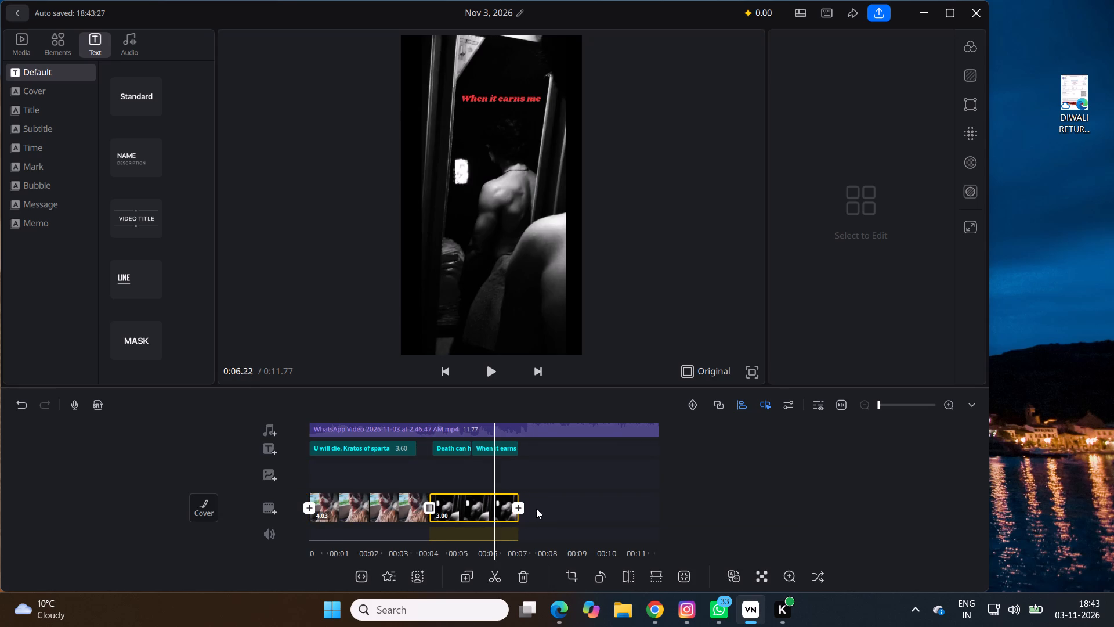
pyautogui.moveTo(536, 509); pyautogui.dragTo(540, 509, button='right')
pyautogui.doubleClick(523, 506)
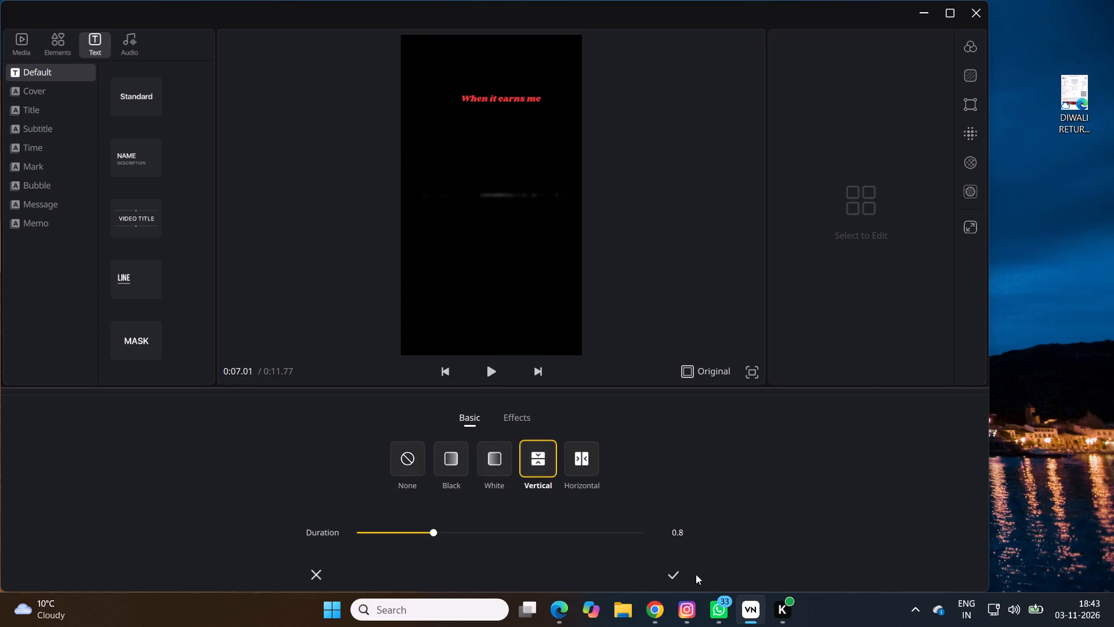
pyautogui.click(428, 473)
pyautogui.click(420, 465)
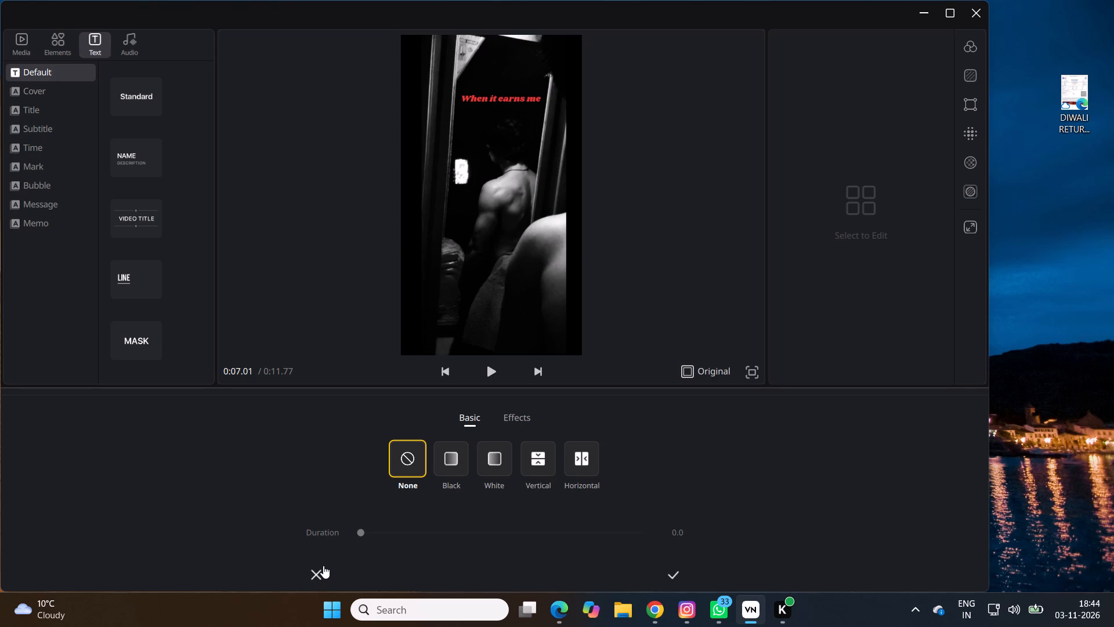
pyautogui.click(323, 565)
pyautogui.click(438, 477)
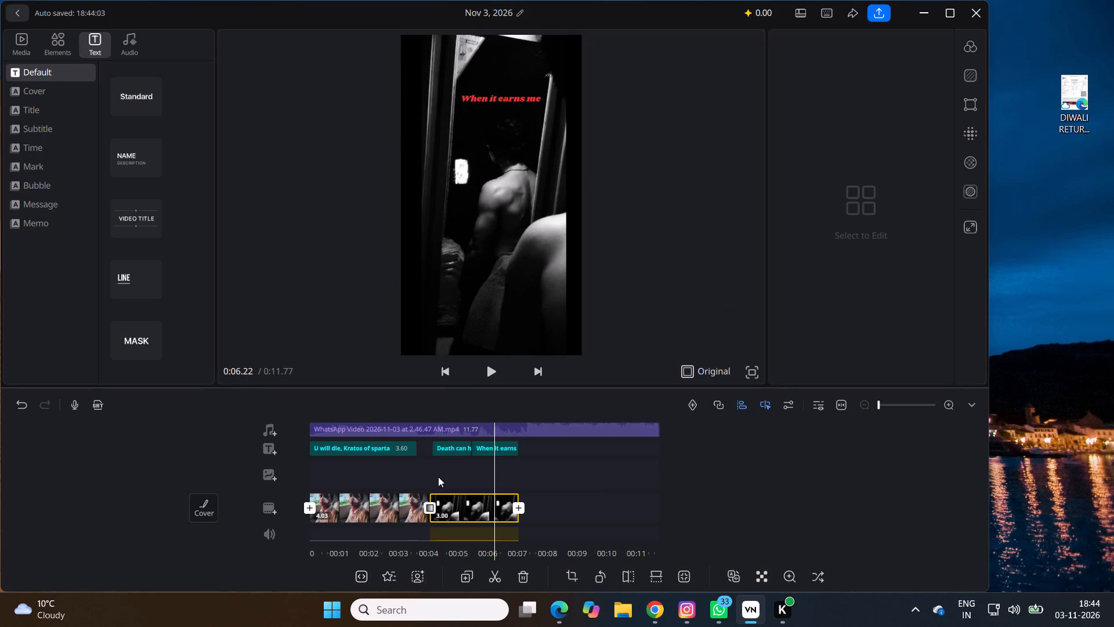
# Extend the end of the black-and-white clip to make its duration 3.66 s.
pyautogui.click(454, 308)
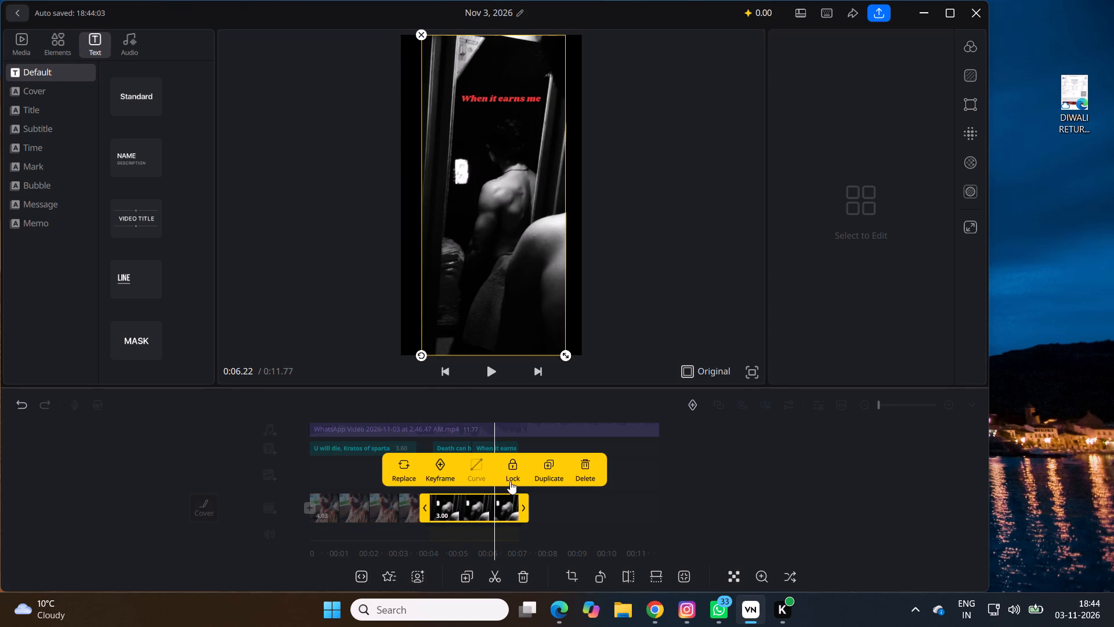
pyautogui.moveTo(525, 504); pyautogui.dragTo(535, 504)
pyautogui.moveTo(535, 504); pyautogui.dragTo(544, 503)
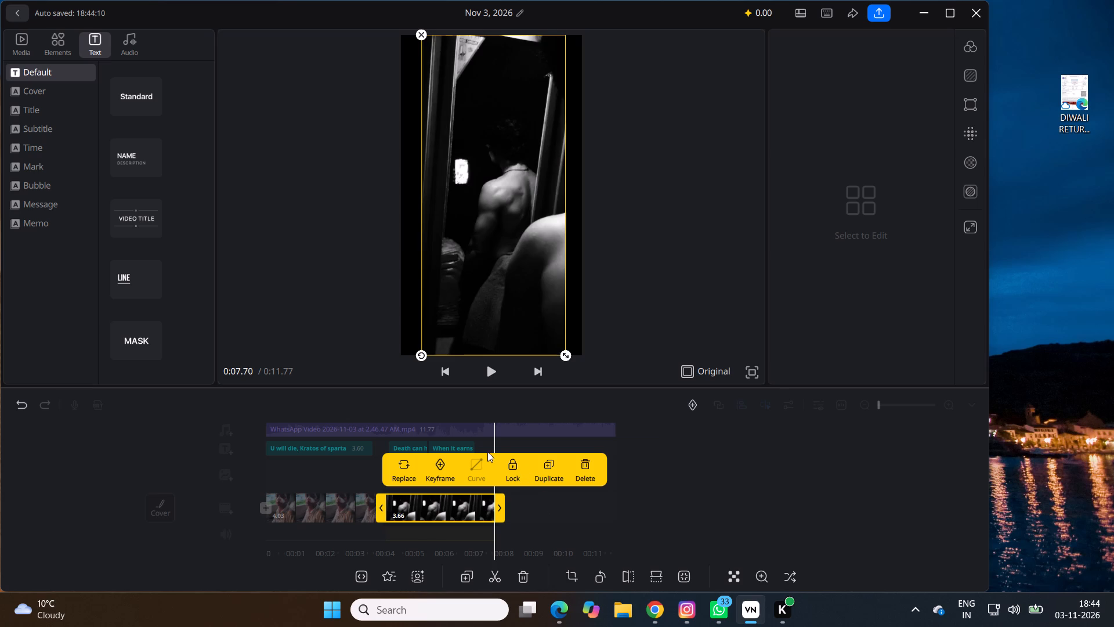
pyautogui.click(500, 442)
# Extend the end of the "When it earns me" title to match the end of the black-and-white clip.
pyautogui.click(468, 446)
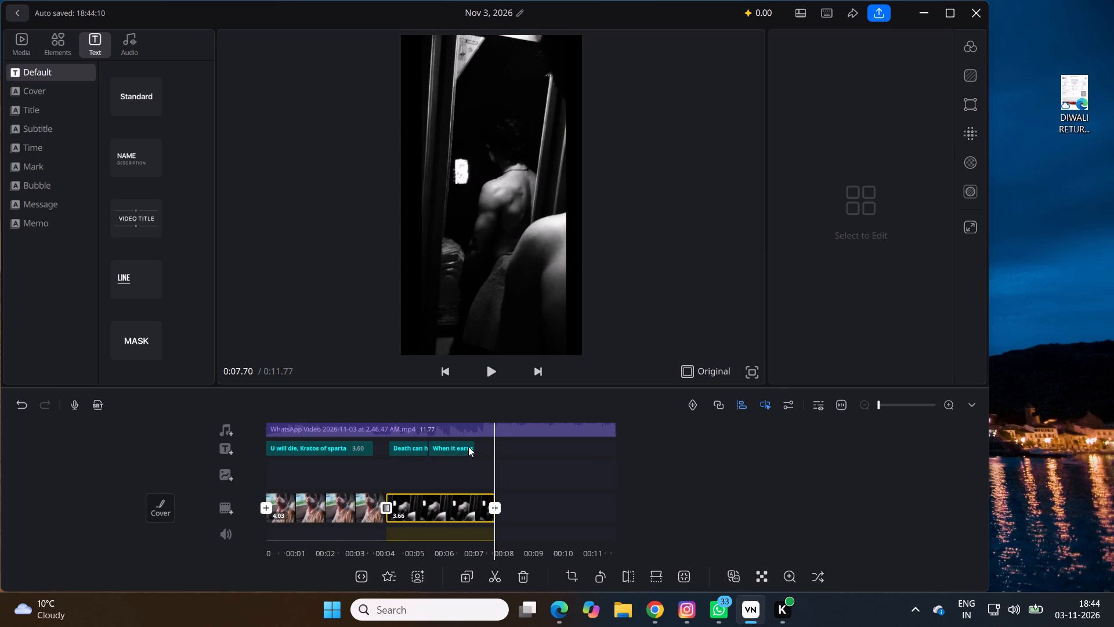
pyautogui.moveTo(508, 449); pyautogui.dragTo(511, 449)
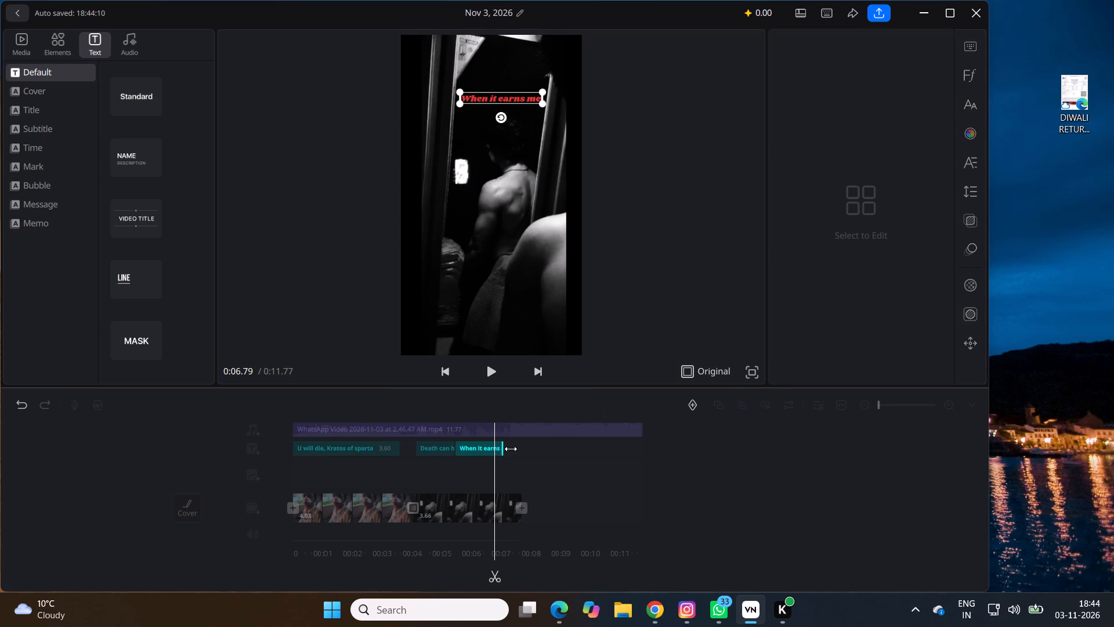
pyautogui.moveTo(511, 449); pyautogui.dragTo(526, 450)
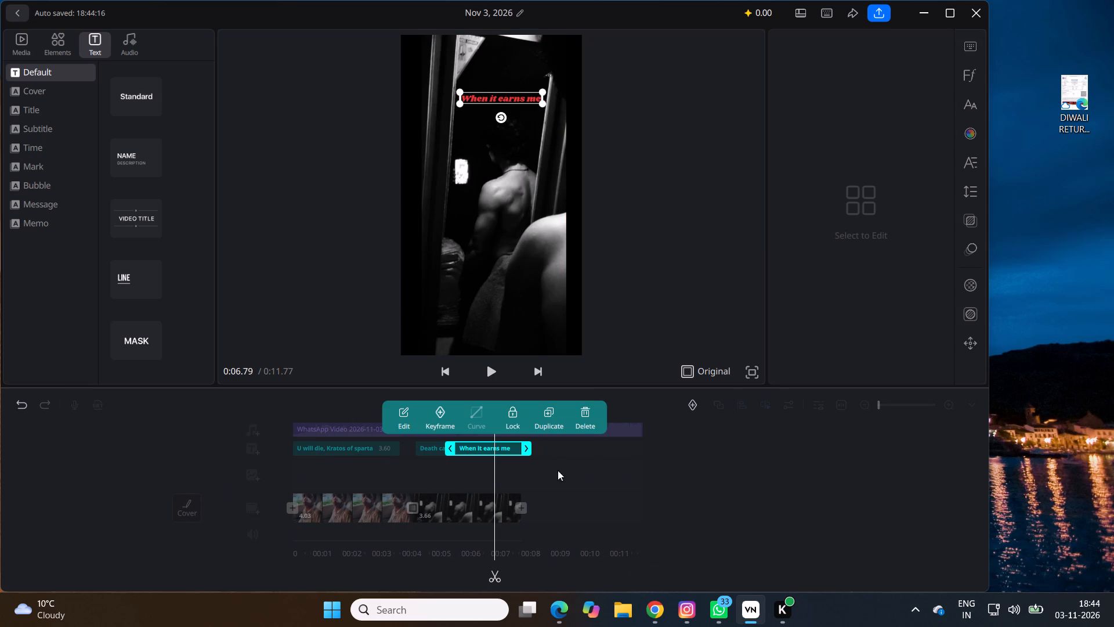
pyautogui.click(556, 478)
# Split the audio track at about 7.65 s, where the black-and-white clip ends, and delete the remaining audio after it.
pyautogui.click(548, 424)
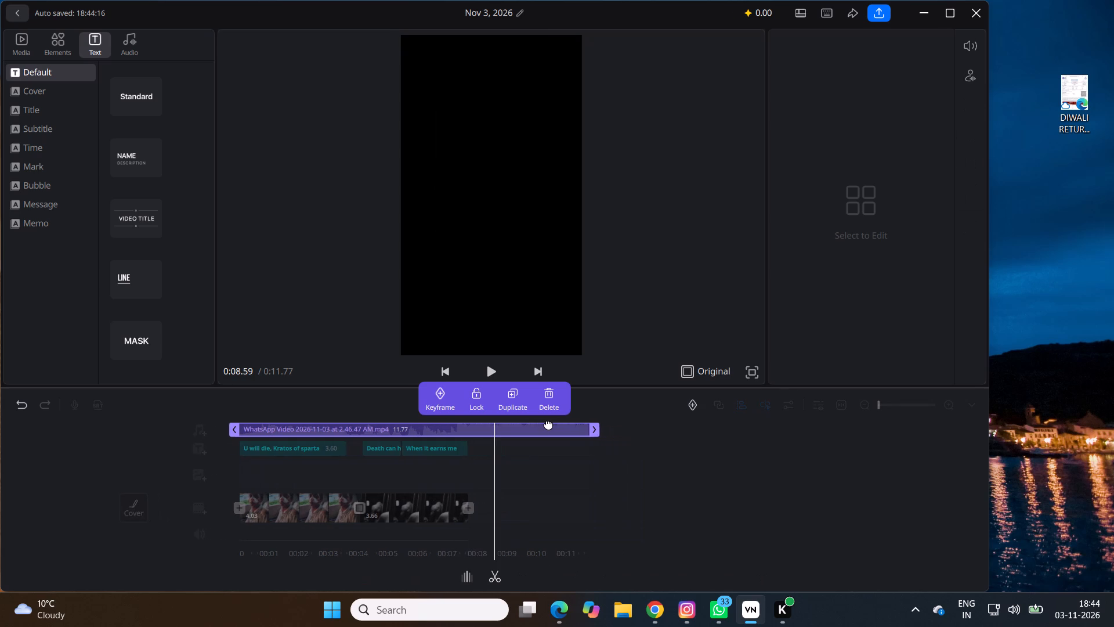
pyautogui.click(473, 433)
pyautogui.moveTo(487, 475); pyautogui.dragTo(528, 473)
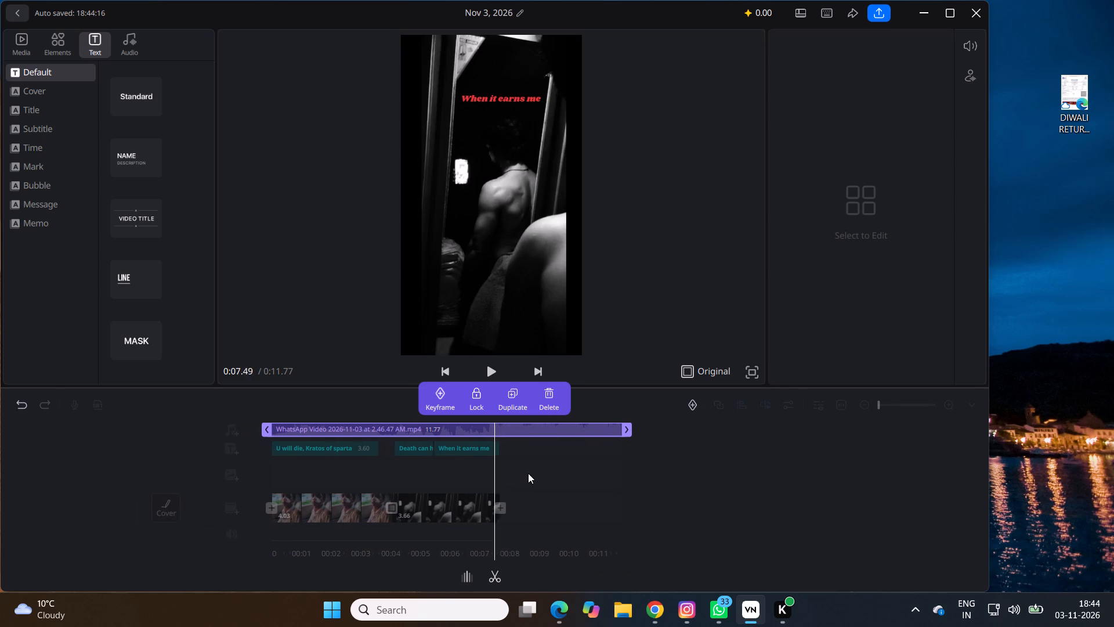
pyautogui.moveTo(528, 473); pyautogui.dragTo(523, 474)
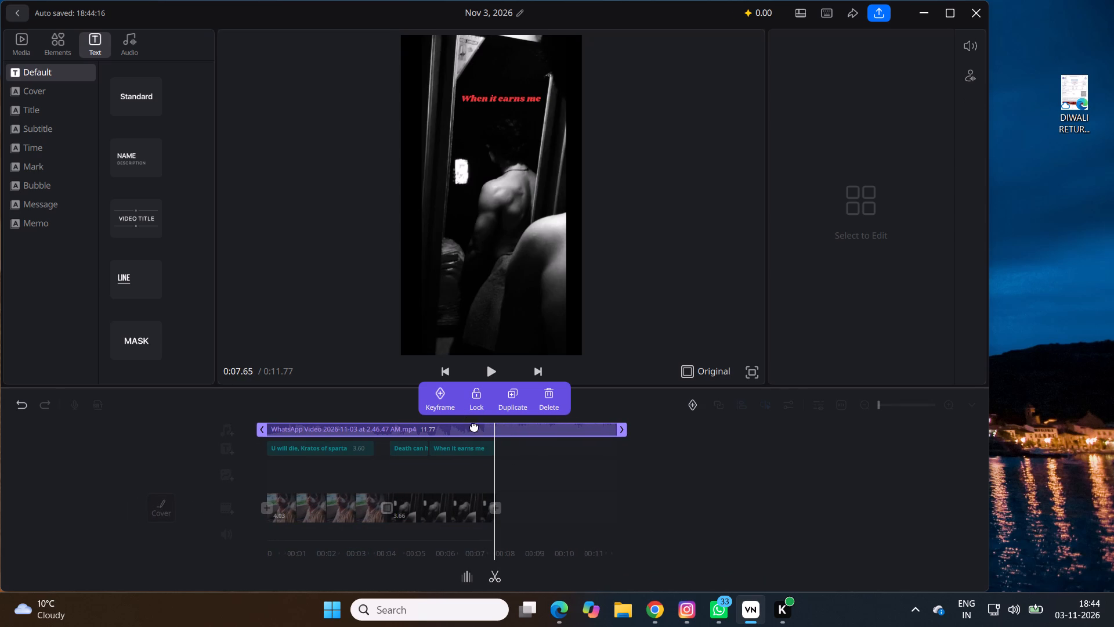
pyautogui.click(493, 430)
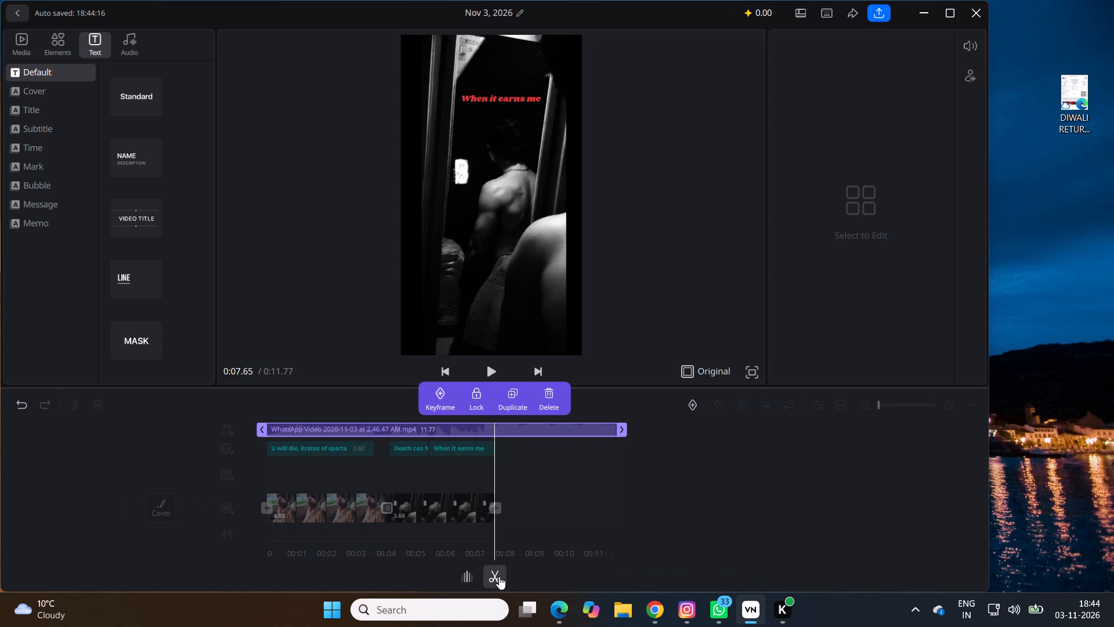
pyautogui.click(499, 576)
pyautogui.click(549, 423)
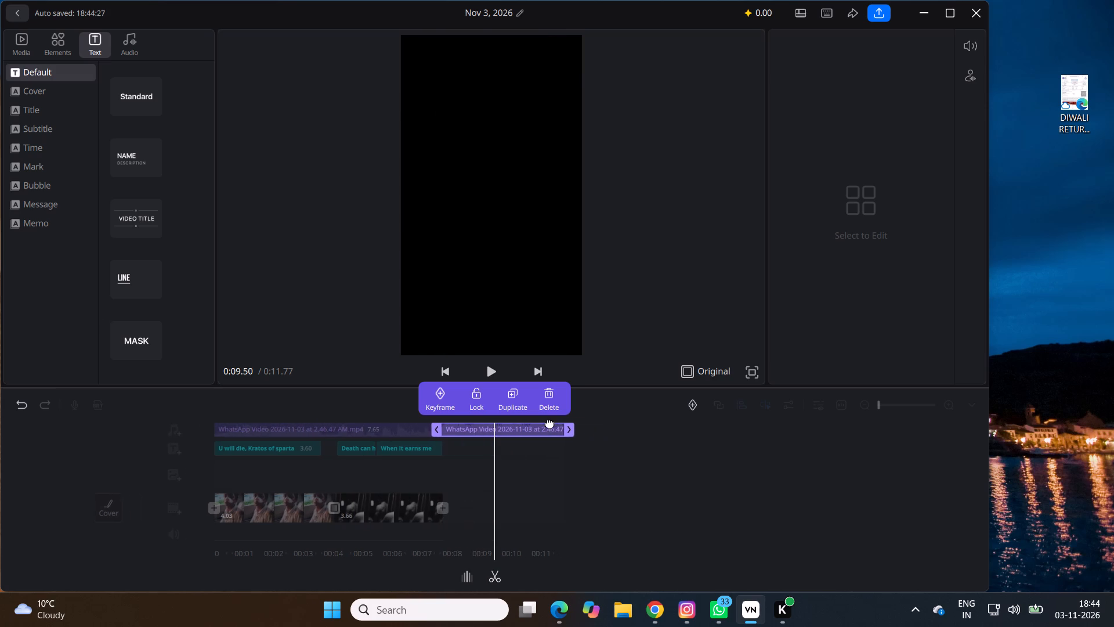
pyautogui.click(559, 399)
pyautogui.click(547, 466)
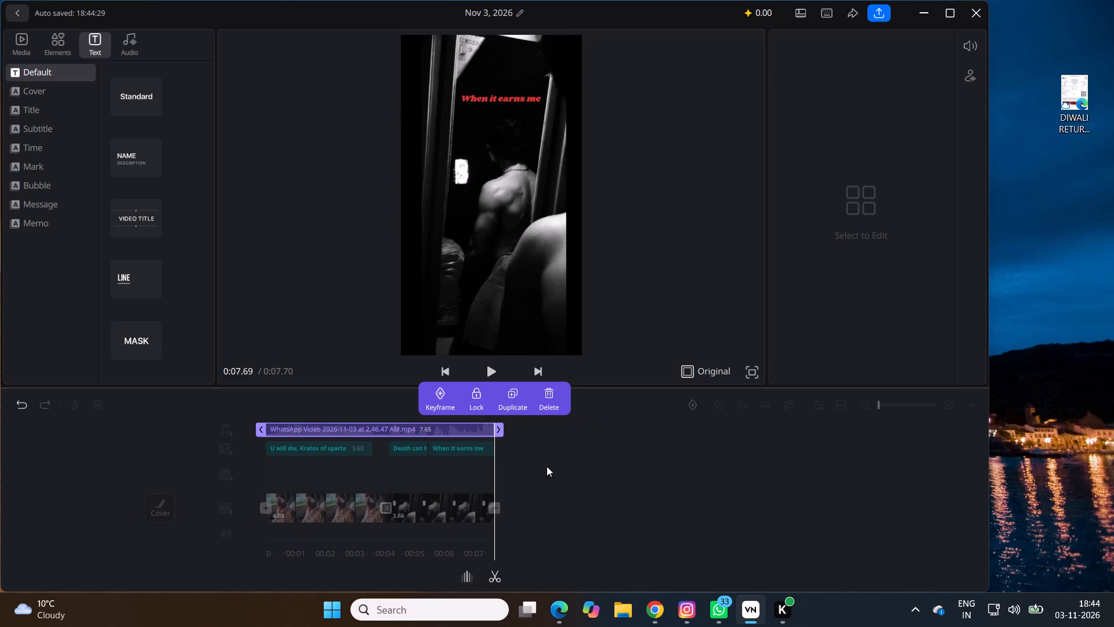
# Play the edited video through to its end to review the cut, titles and audio.
pyautogui.moveTo(411, 472); pyautogui.dragTo(800, 442)
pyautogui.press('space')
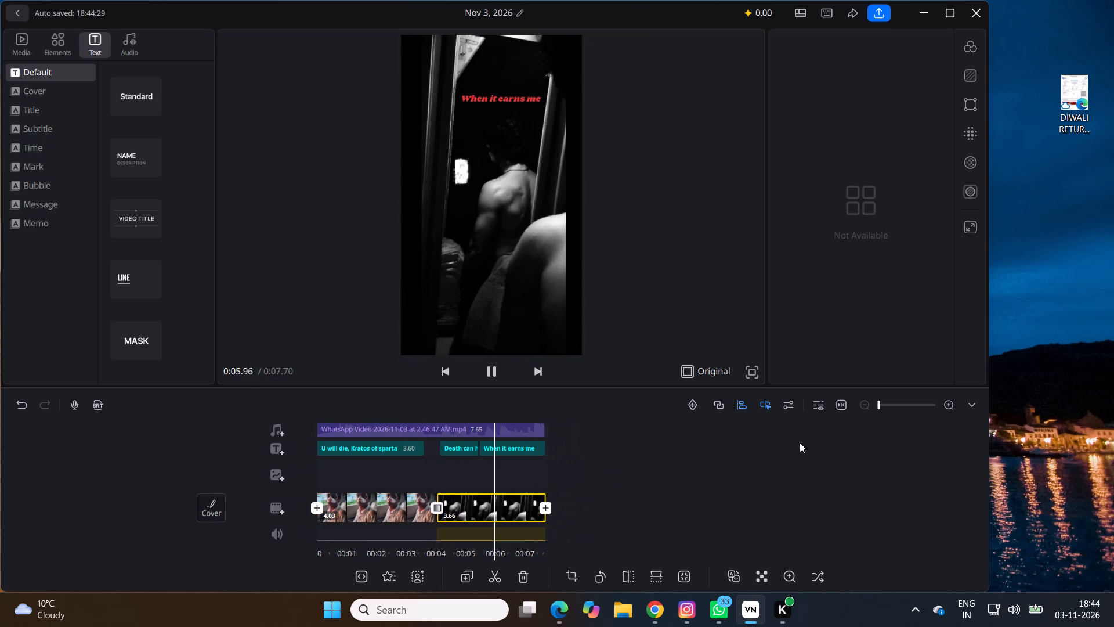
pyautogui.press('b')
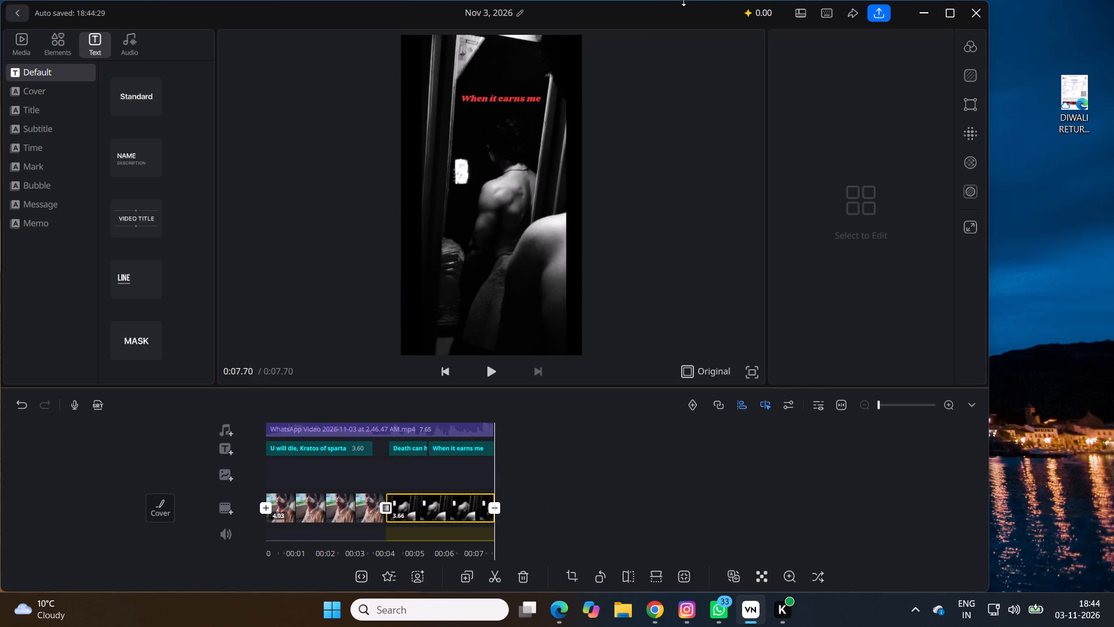
# Open the video's export settings and configure manual quality with 4K resolution, 120 fps and an average bitrate of about 201.1 Mbps.
pyautogui.click(879, 10)
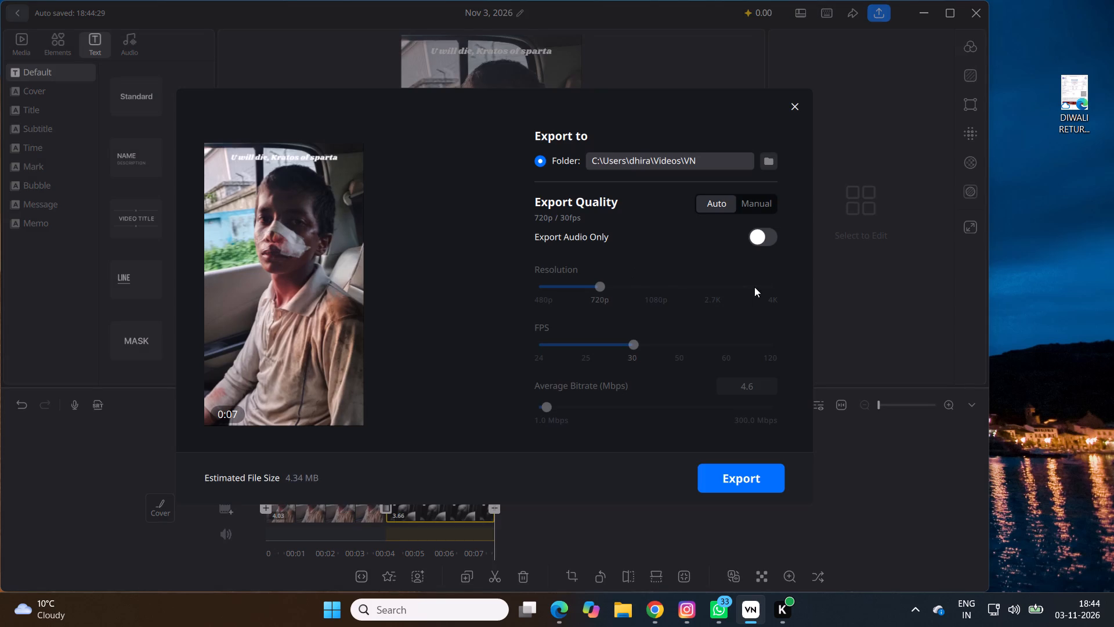
pyautogui.click(773, 290)
pyautogui.moveTo(602, 289); pyautogui.dragTo(750, 308)
pyautogui.moveTo(750, 308); pyautogui.dragTo(807, 294)
pyautogui.click(748, 201)
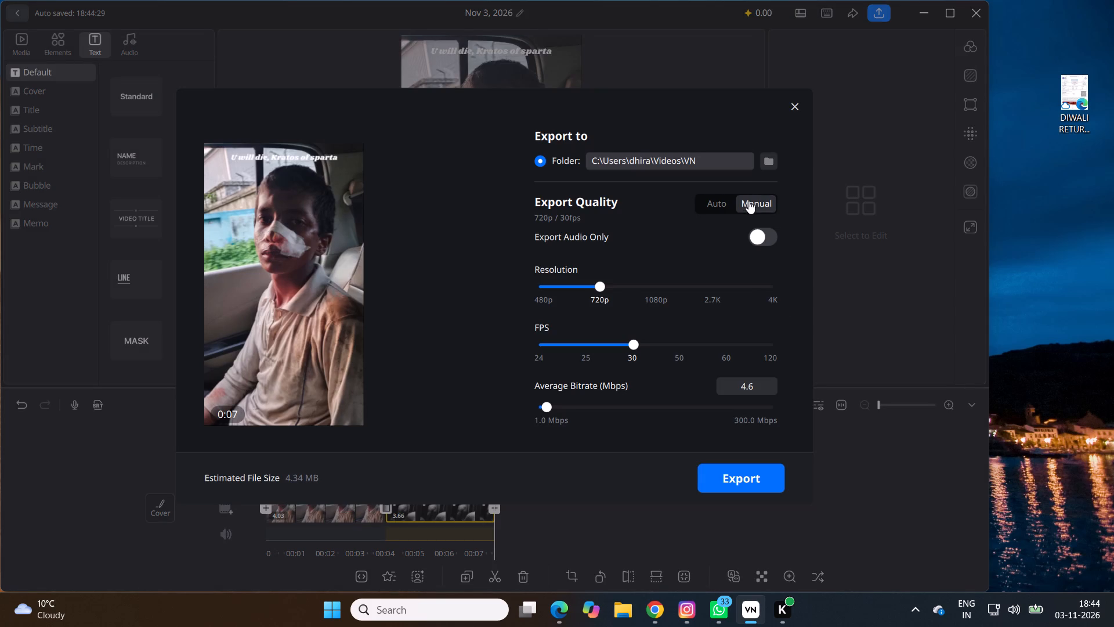
pyautogui.moveTo(600, 284); pyautogui.dragTo(836, 292)
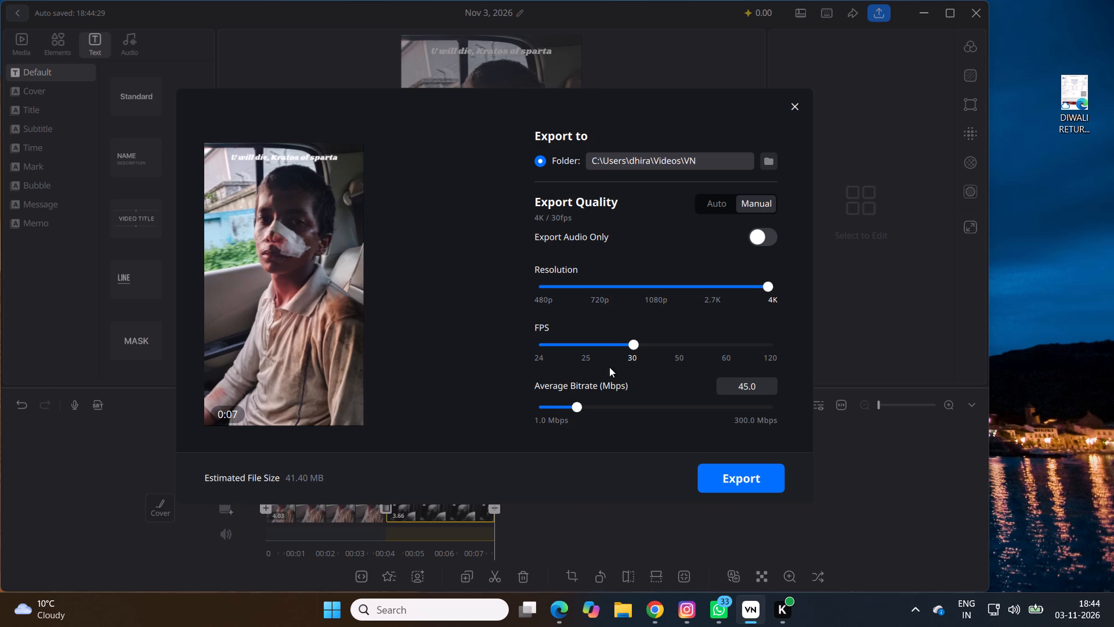
pyautogui.moveTo(632, 349); pyautogui.dragTo(720, 359)
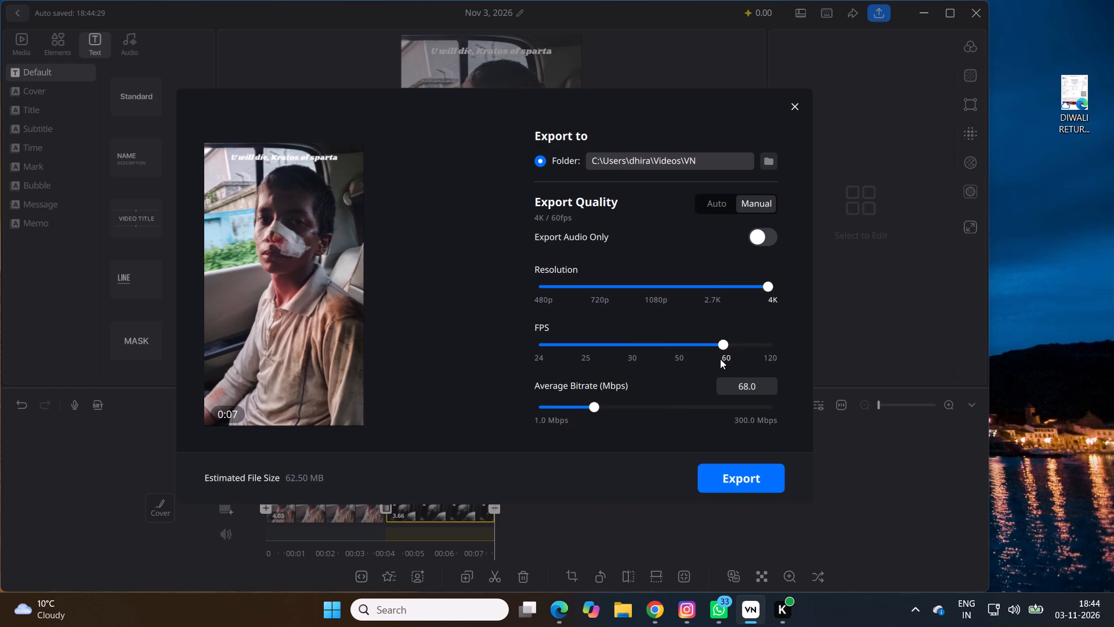
pyautogui.moveTo(720, 359); pyautogui.dragTo(775, 358)
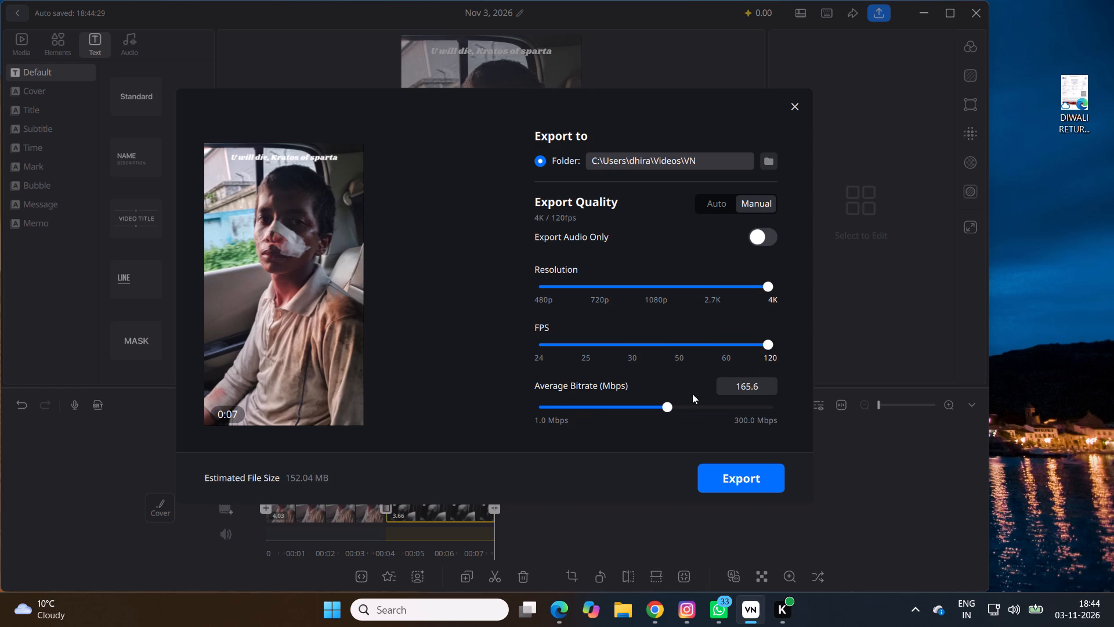
pyautogui.moveTo(668, 405); pyautogui.dragTo(677, 405)
pyautogui.moveTo(677, 405); pyautogui.dragTo(694, 407)
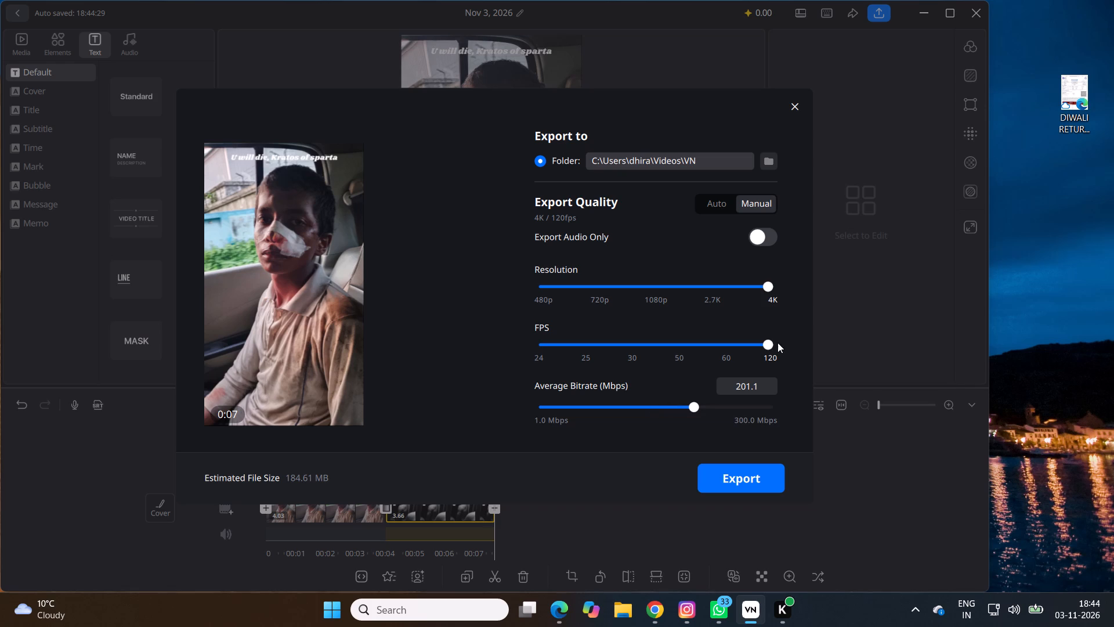
pyautogui.click(726, 350)
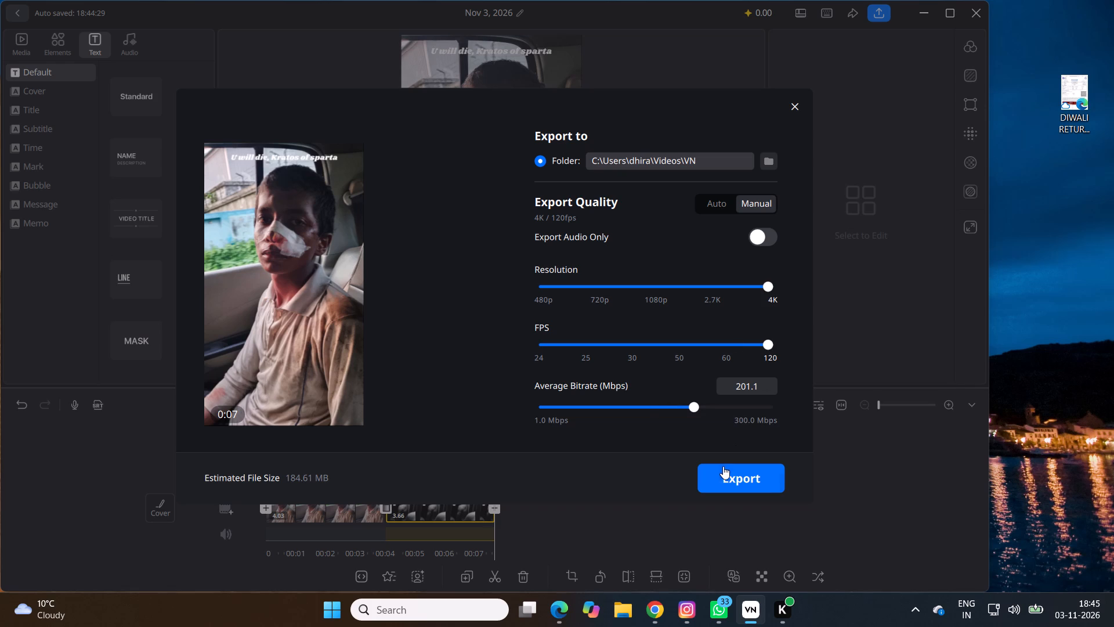
# Export the video to the Videos\VN folder at 4K, 120 fps and an average bitrate of 201.1 Mbps.
pyautogui.click(720, 476)
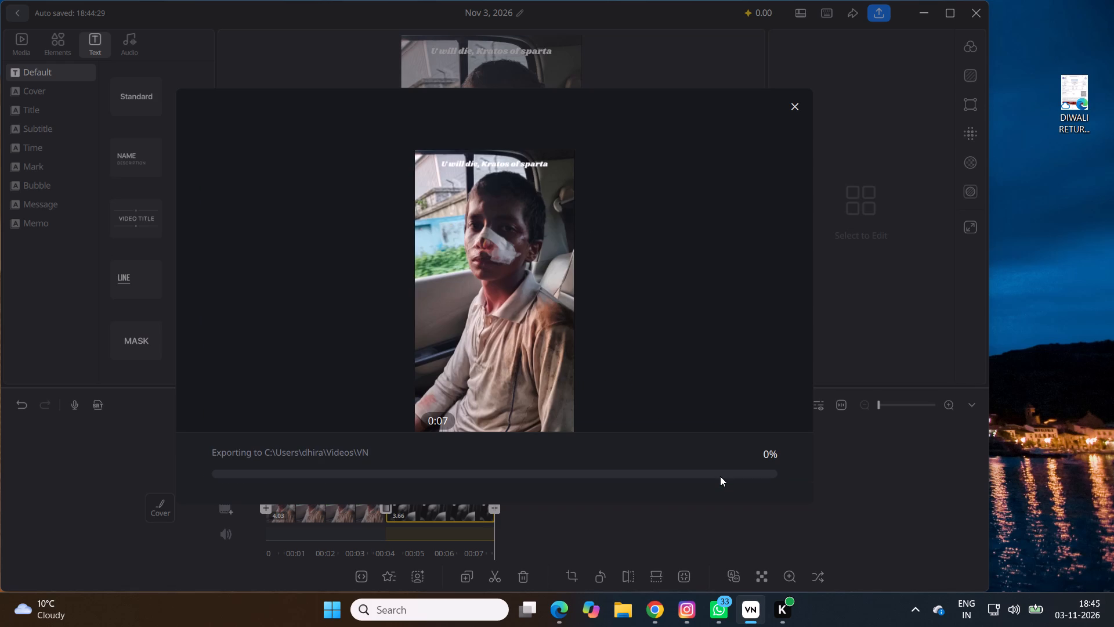
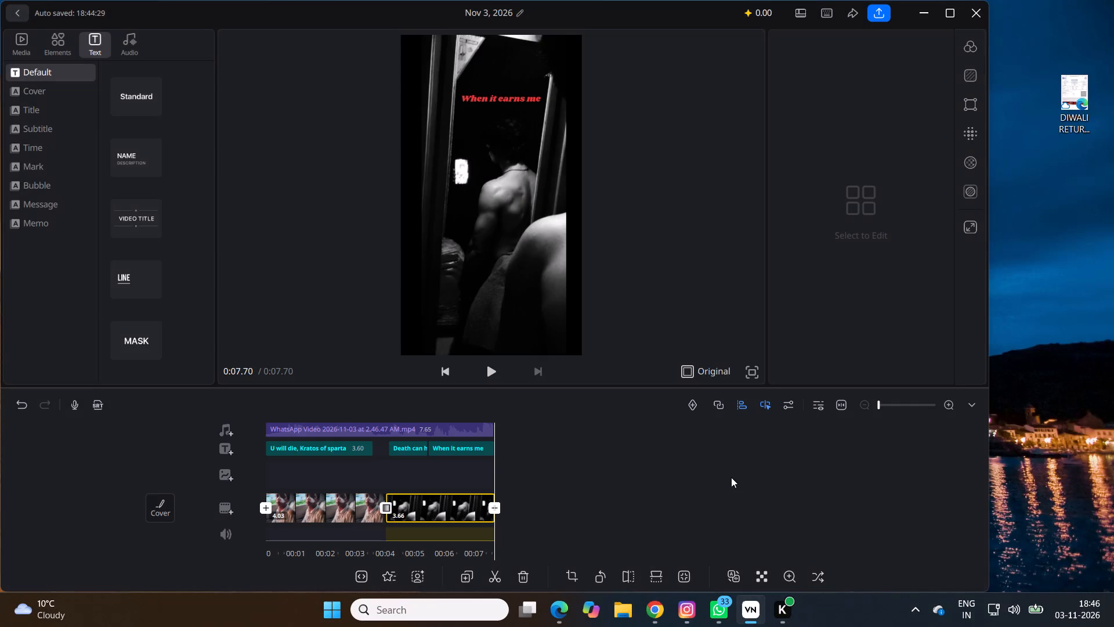
# Export the video again with the resolution lowered to 2.7K and the frame rate set to 60 fps.
pyautogui.click(874, 6)
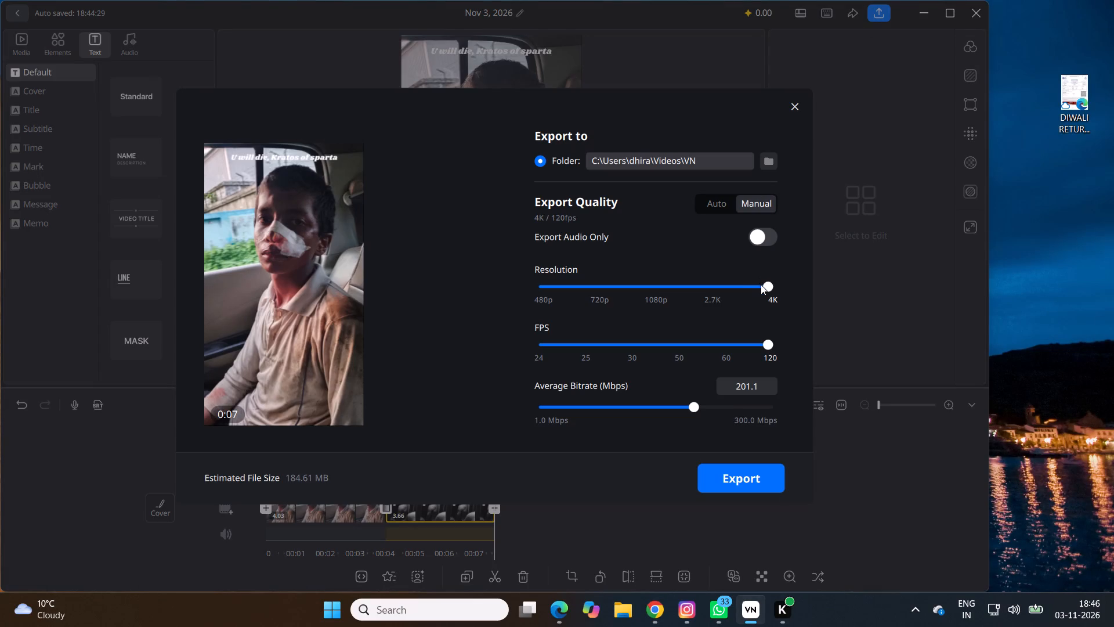
pyautogui.moveTo(765, 286); pyautogui.dragTo(747, 291)
pyautogui.moveTo(747, 291); pyautogui.dragTo(711, 290)
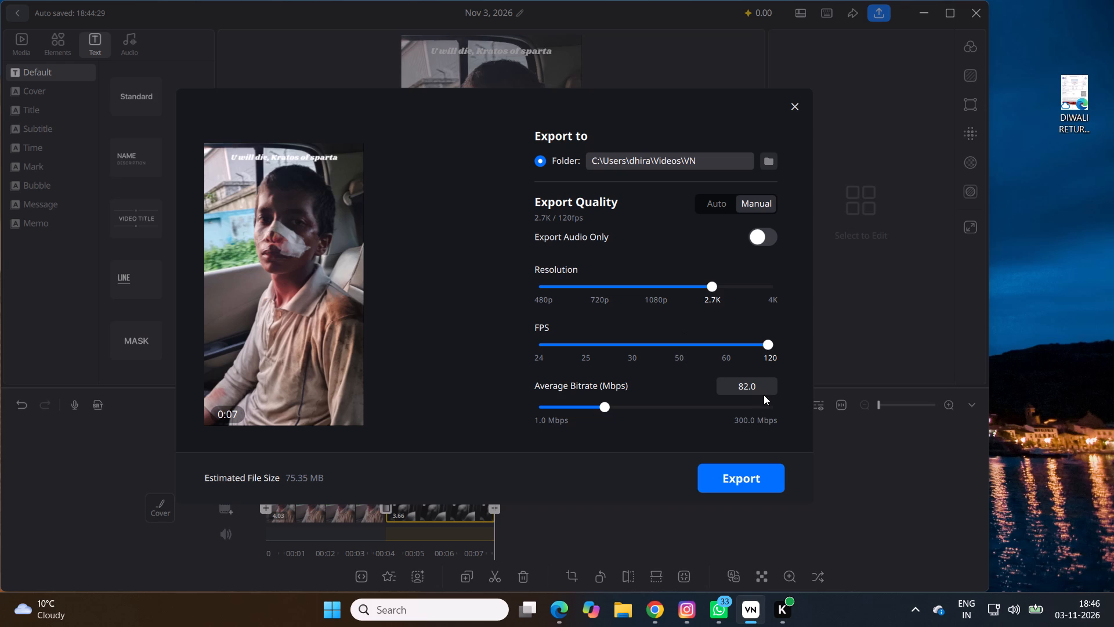
pyautogui.click(728, 348)
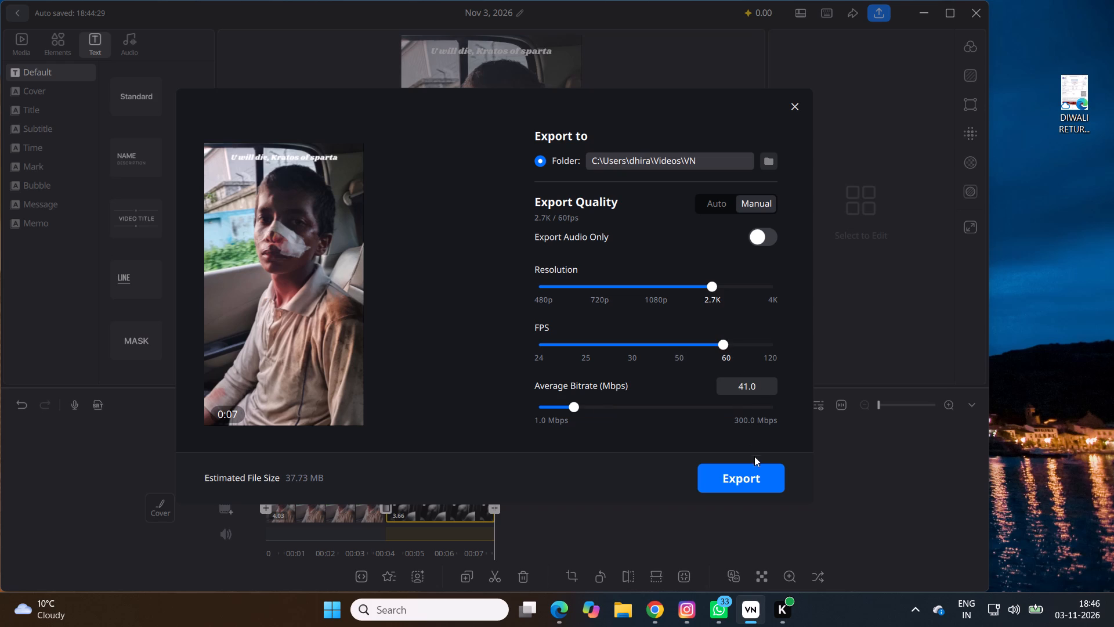
pyautogui.click(746, 480)
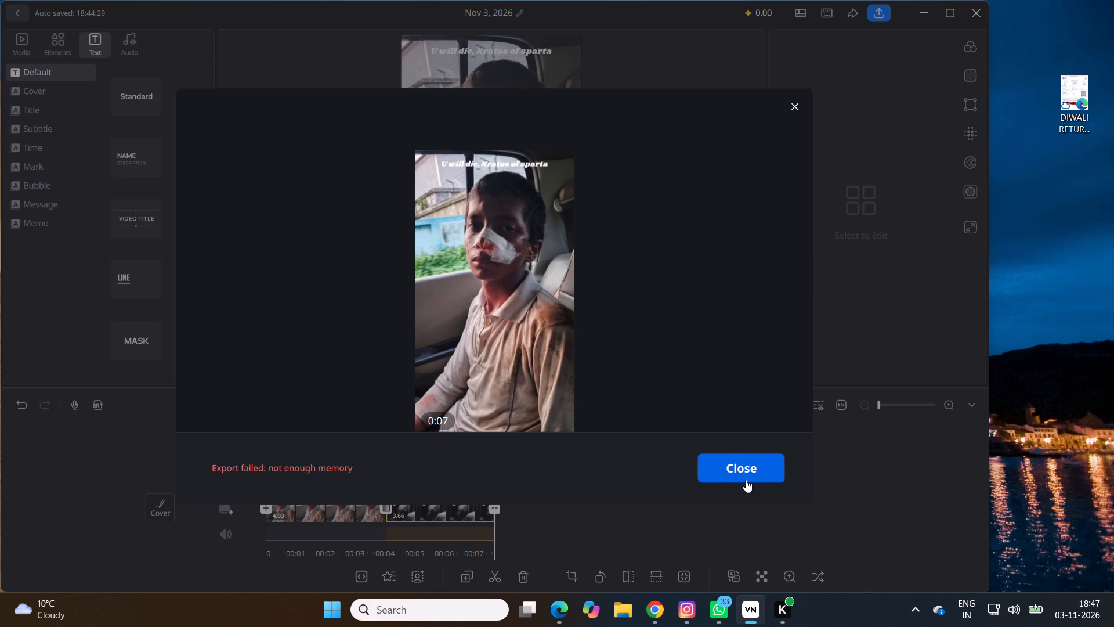
# Change the export folder to Downloads and export the video again at 2.7K and 60 fps.
pyautogui.click(746, 480)
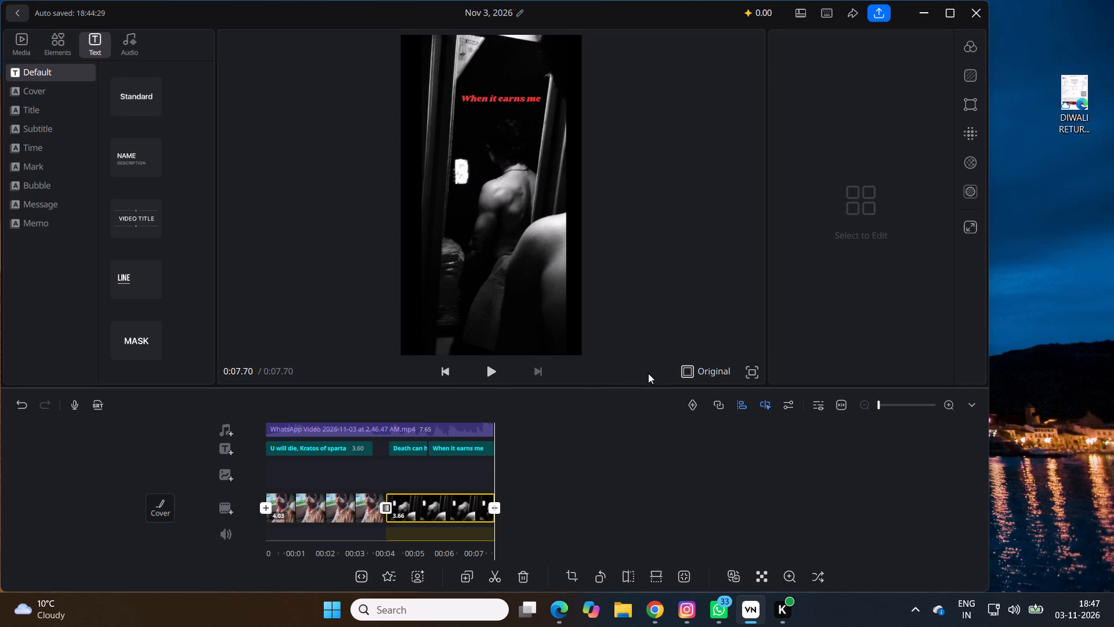
pyautogui.click(881, 9)
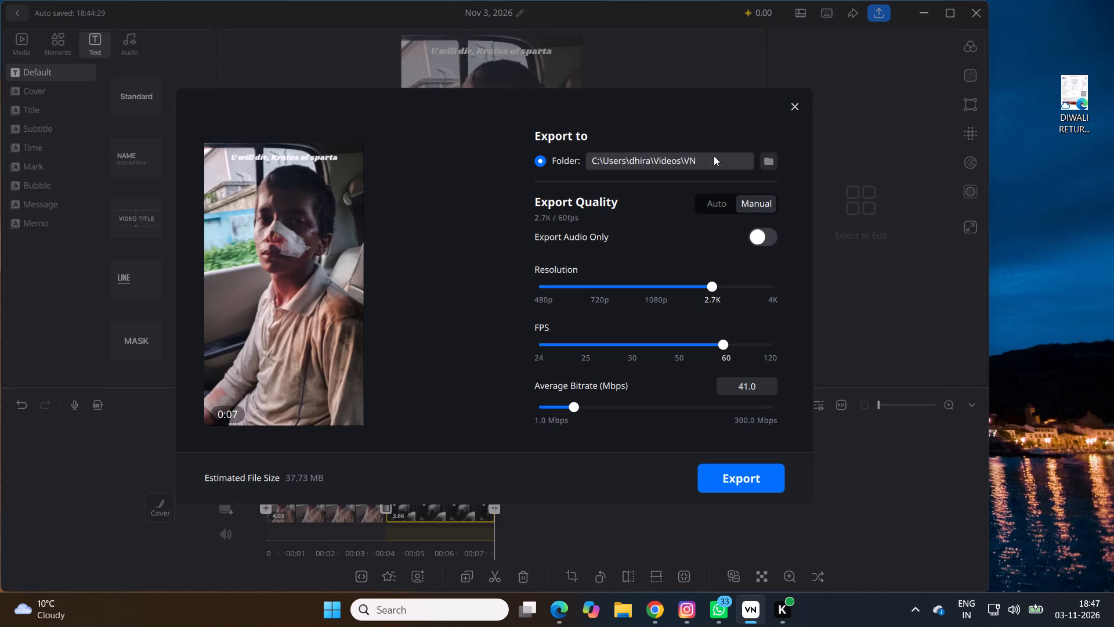
pyautogui.moveTo(715, 171); pyautogui.dragTo(766, 161)
pyautogui.click(766, 161)
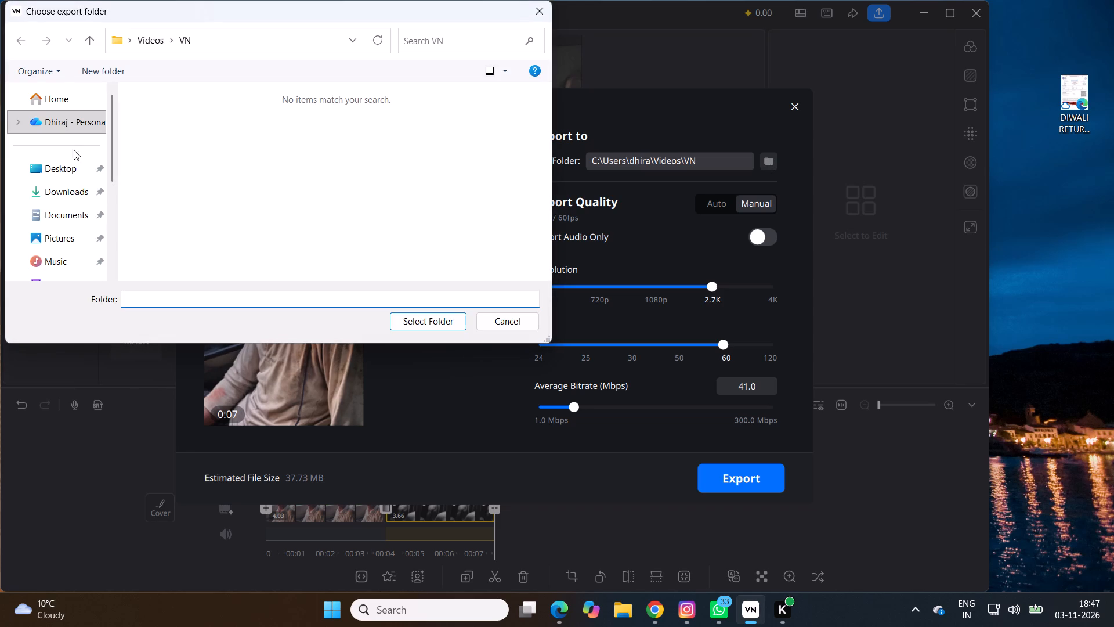
pyautogui.click(75, 188)
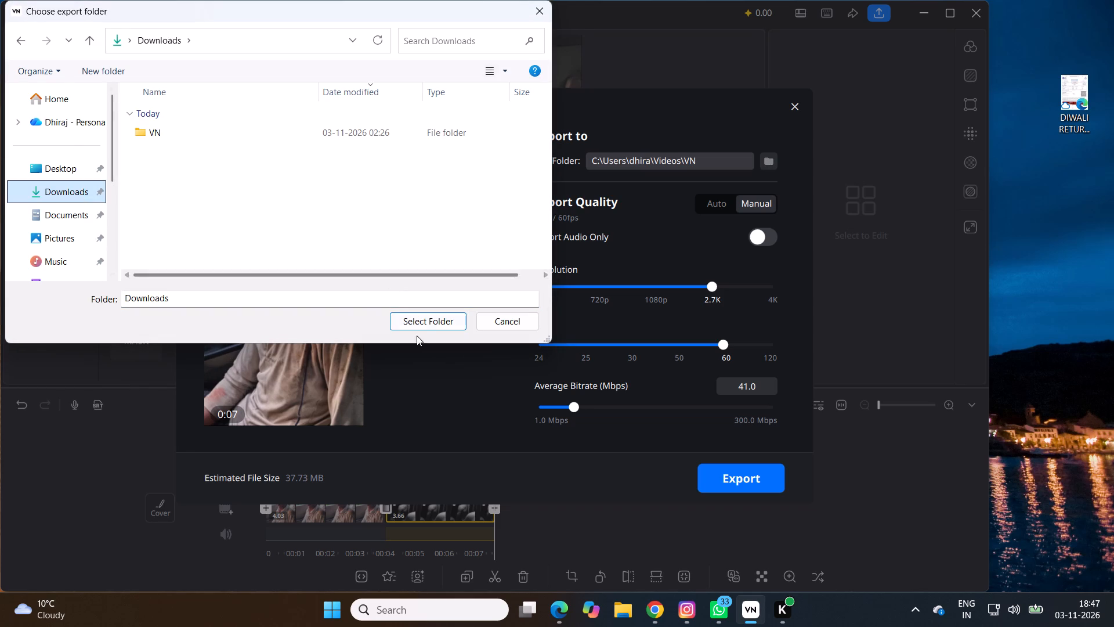
pyautogui.click(429, 321)
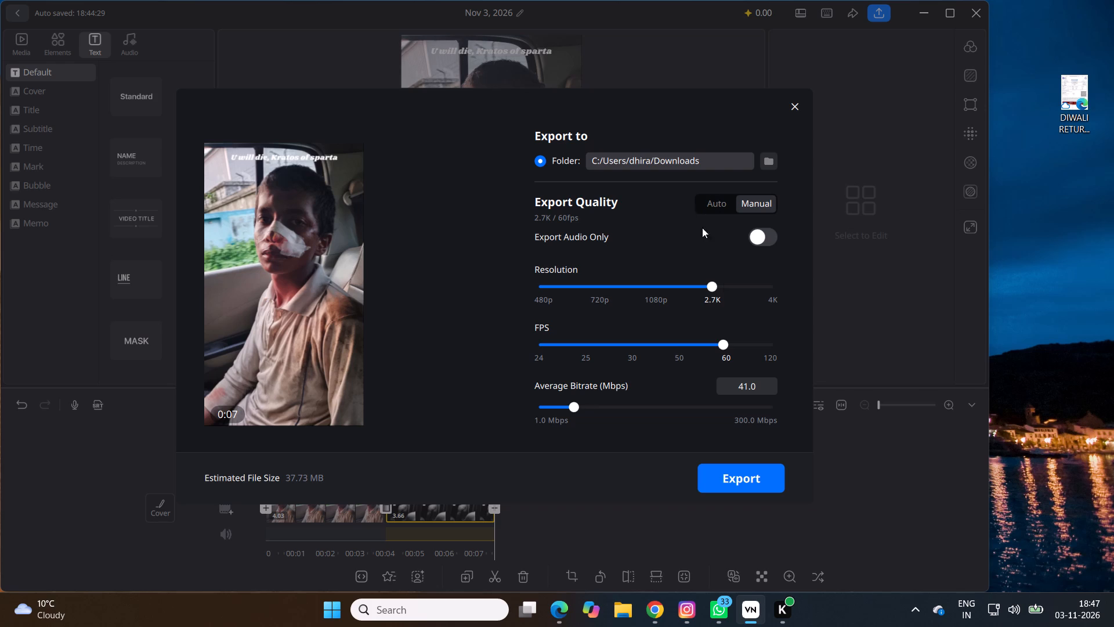
pyautogui.click(725, 474)
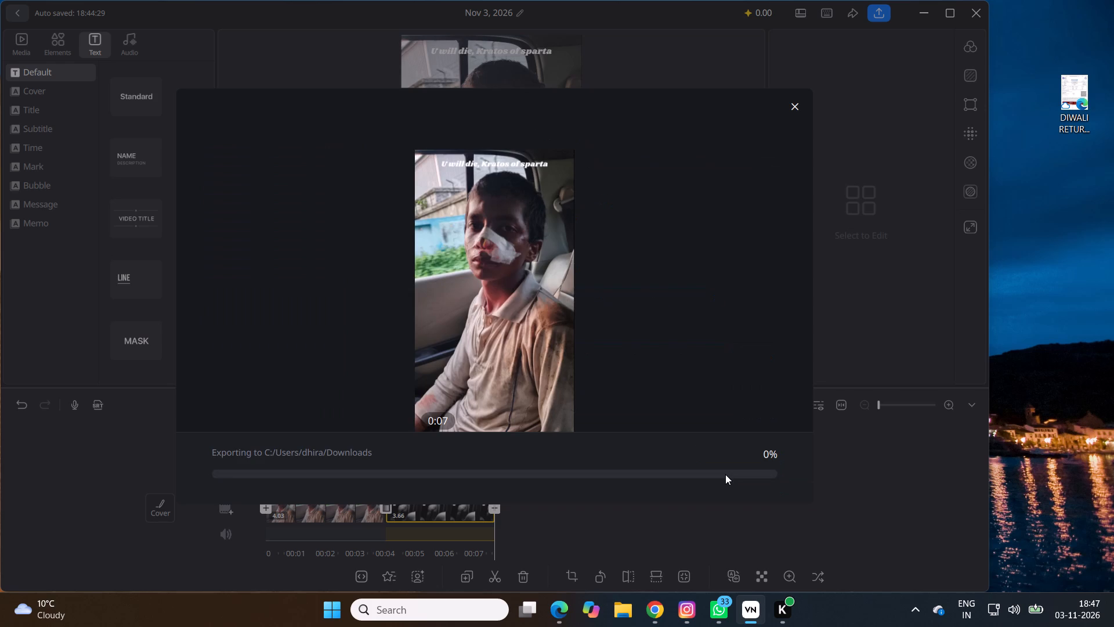
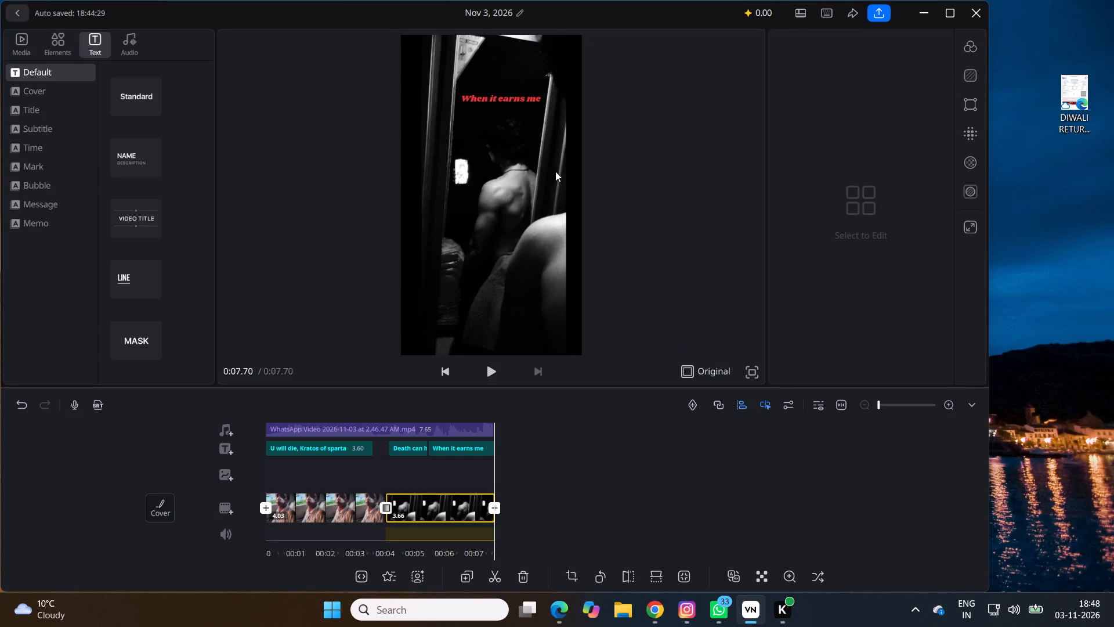
# Play the captioned video in the full-screen preview.
pyautogui.click(753, 364)
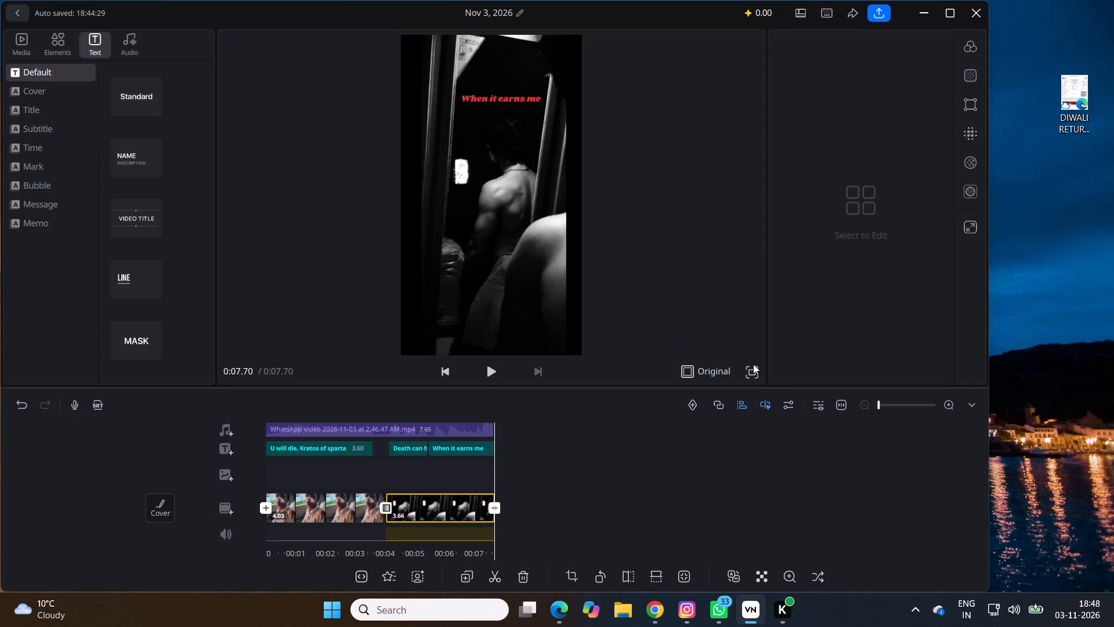
pyautogui.click(748, 376)
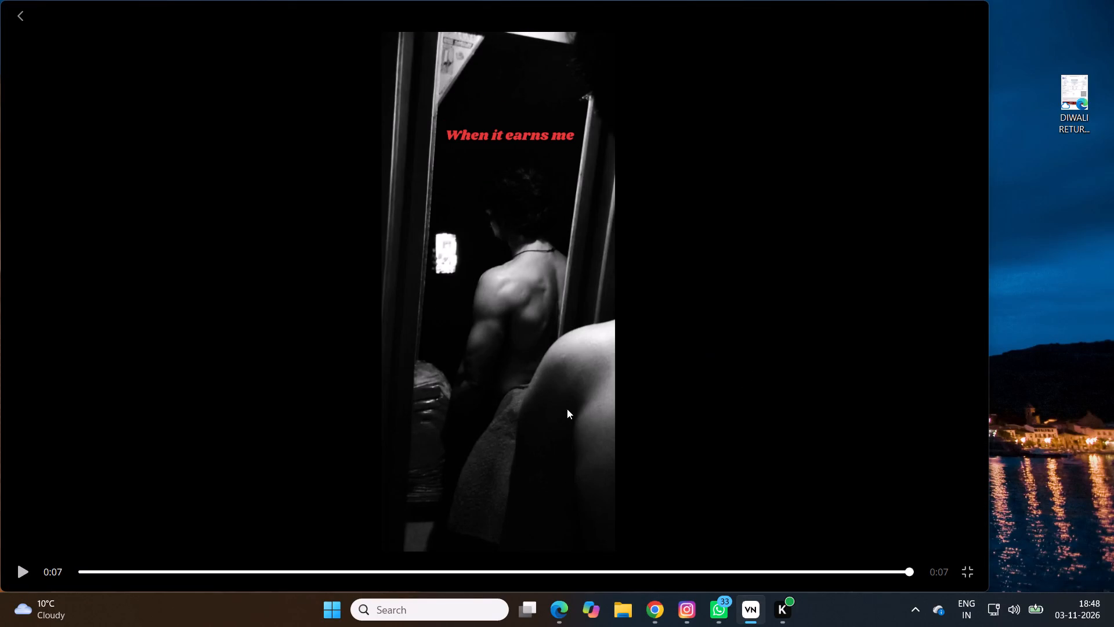
pyautogui.press('space')
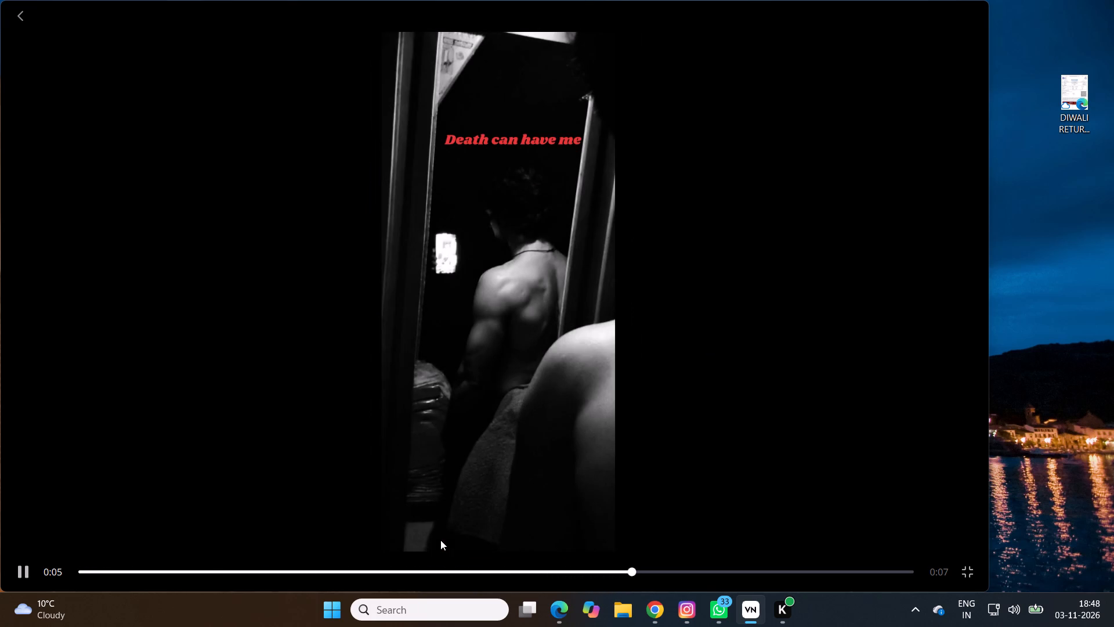
# Pause the playback and leave the full-screen preview to return to the editing timeline.
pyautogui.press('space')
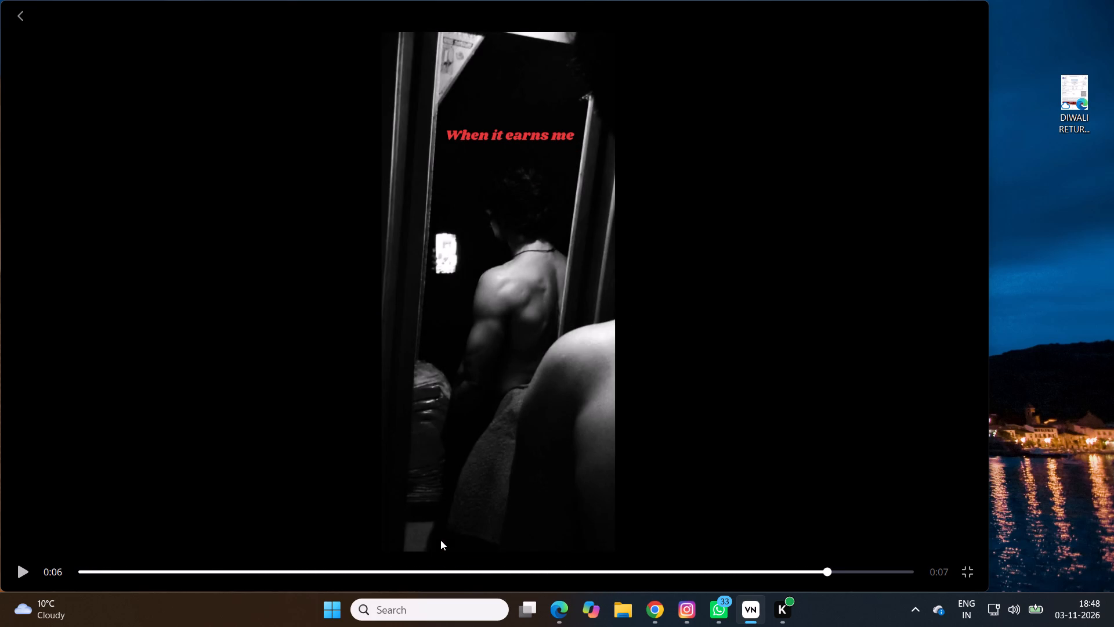
pyautogui.click(967, 574)
# Try to export the video to the Downloads folder with the resolution set to 1080p and the frame rate to 120 fps.
pyautogui.click(873, 16)
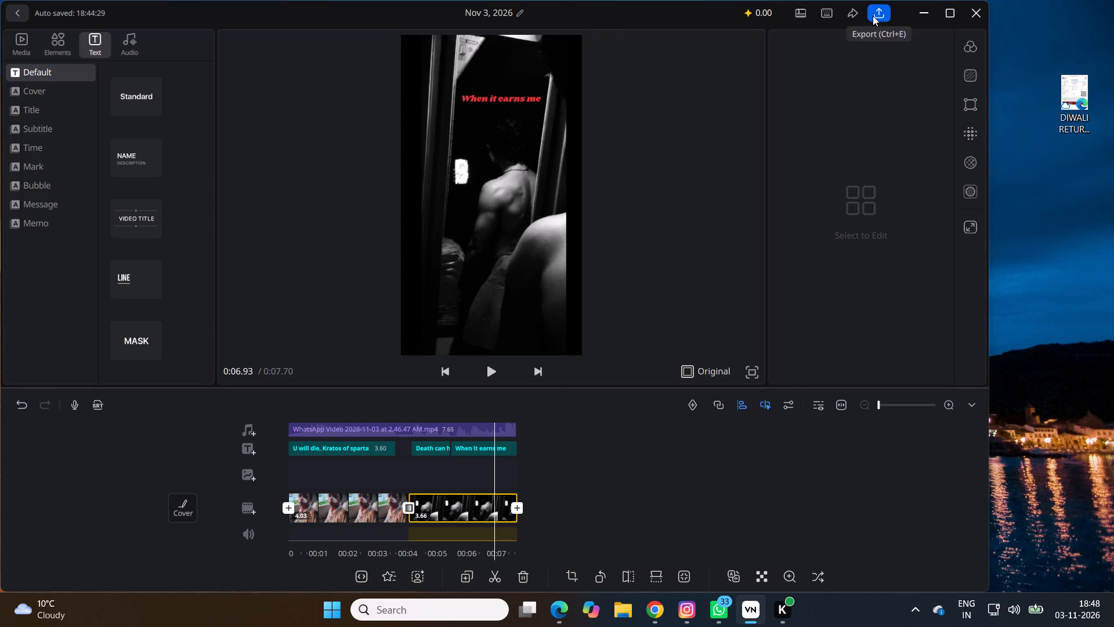
pyautogui.click(644, 291)
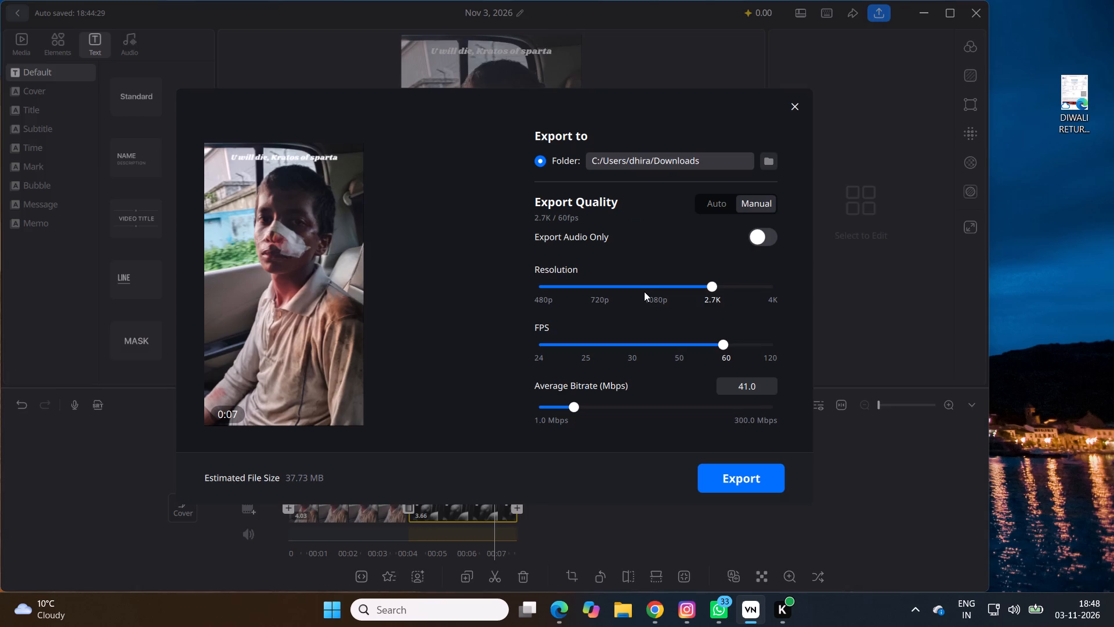
pyautogui.click(771, 352)
pyautogui.click(763, 342)
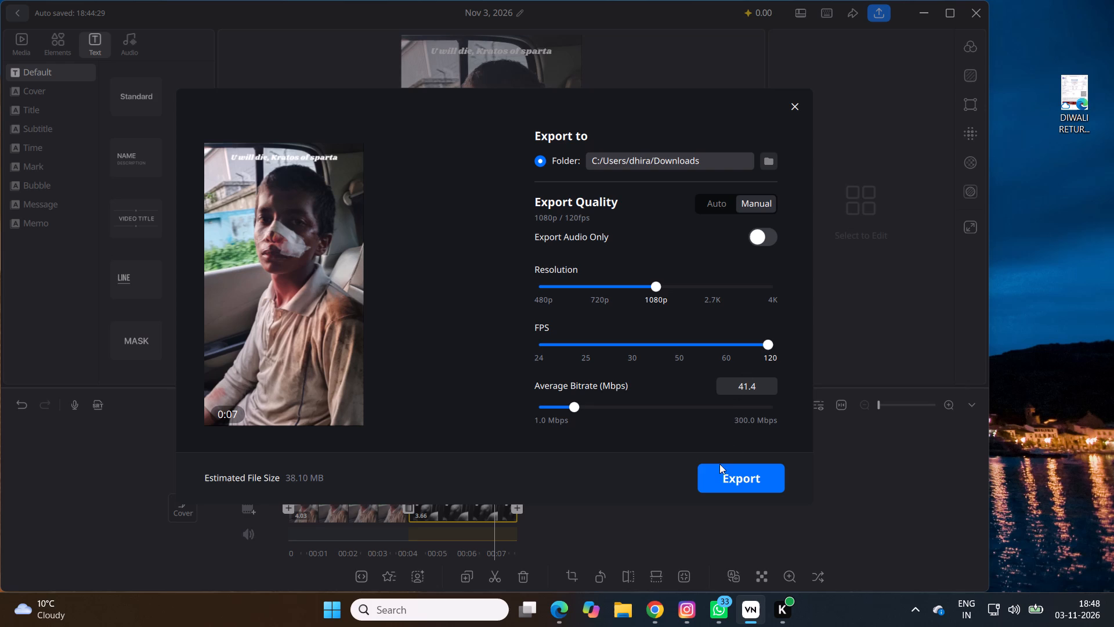
pyautogui.click(719, 485)
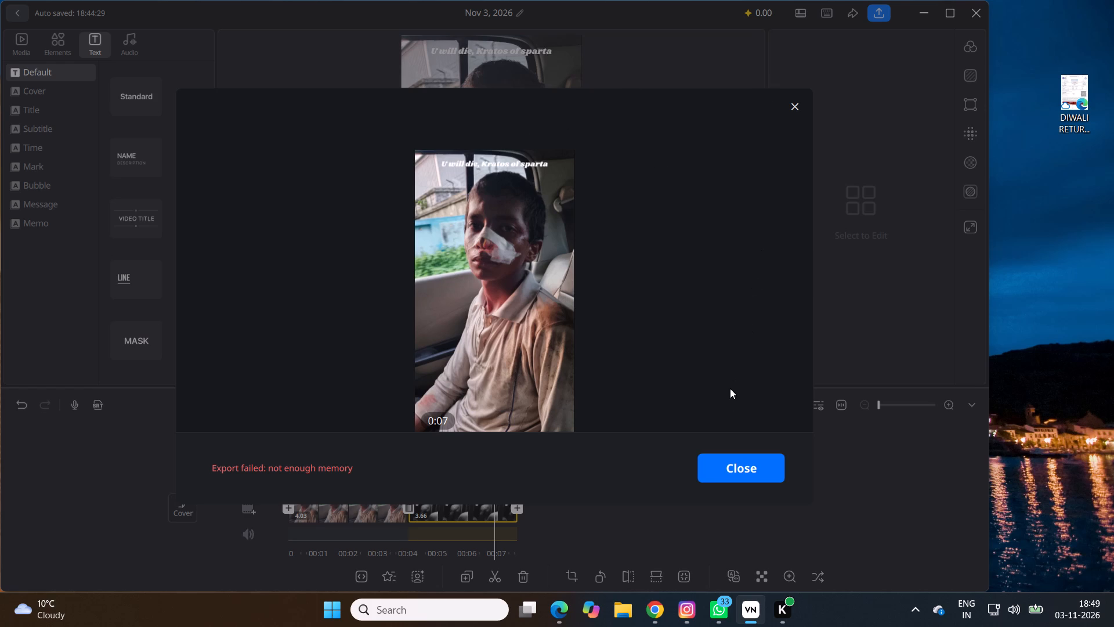
# Close the export result window and return to the editing timeline.
pyautogui.click(735, 460)
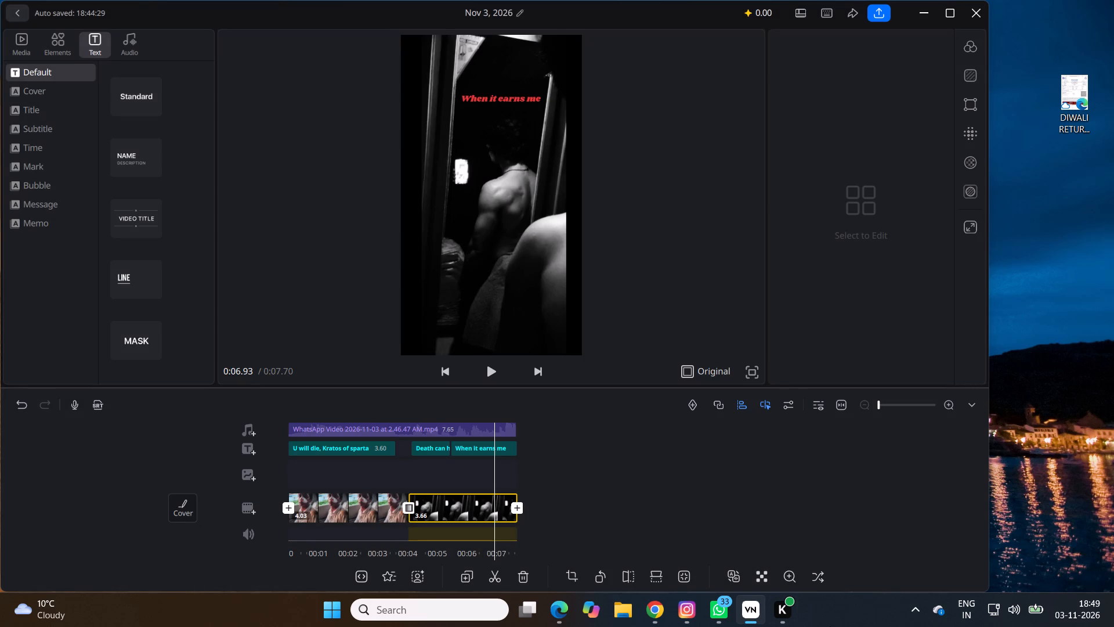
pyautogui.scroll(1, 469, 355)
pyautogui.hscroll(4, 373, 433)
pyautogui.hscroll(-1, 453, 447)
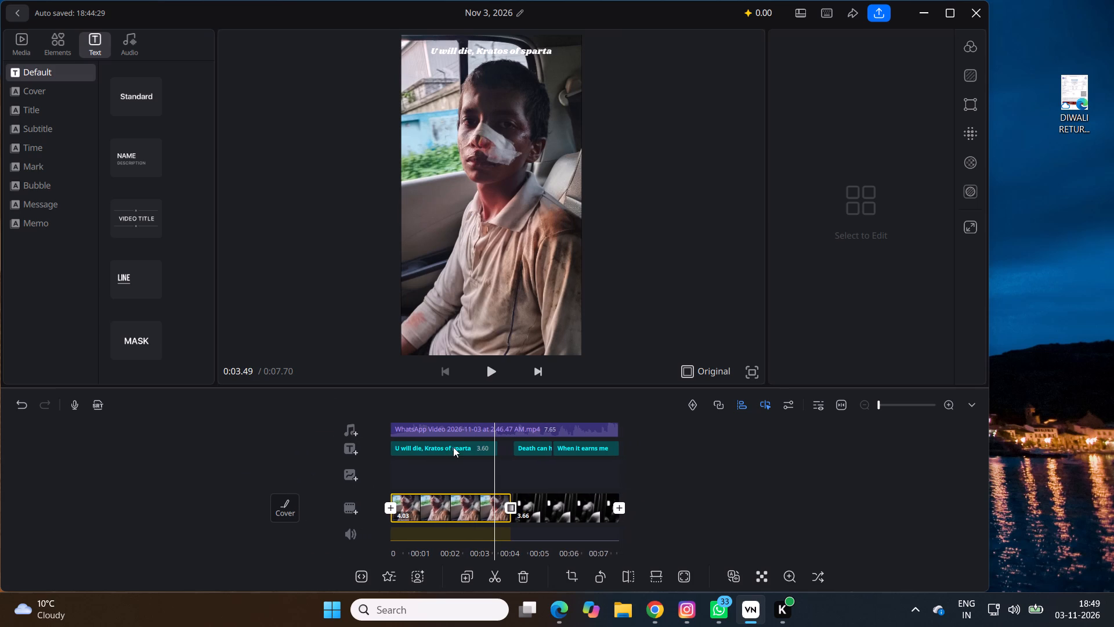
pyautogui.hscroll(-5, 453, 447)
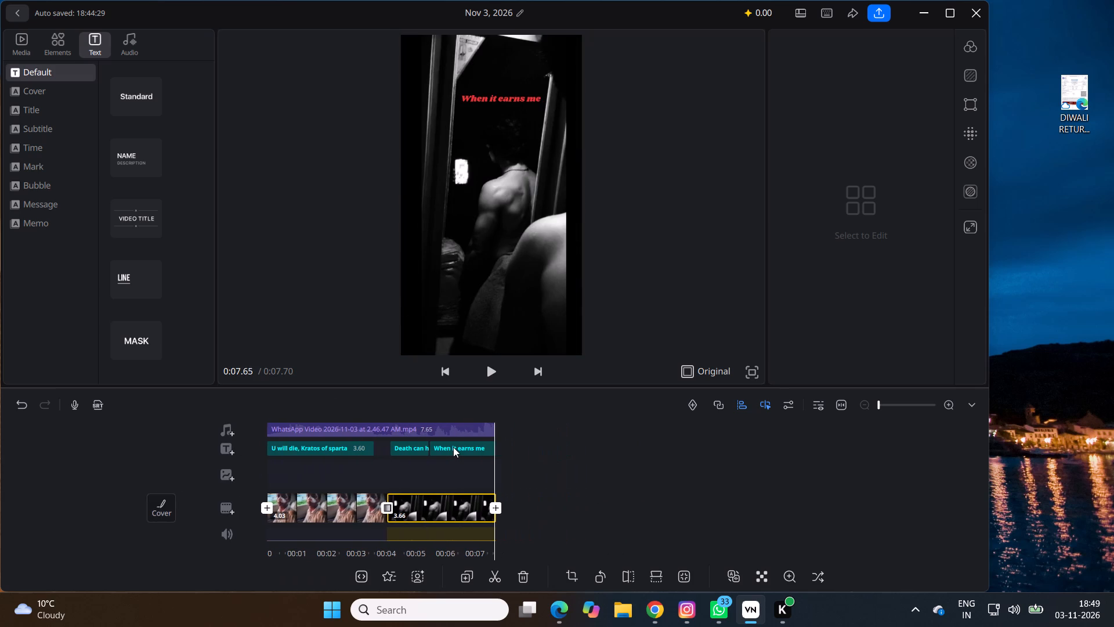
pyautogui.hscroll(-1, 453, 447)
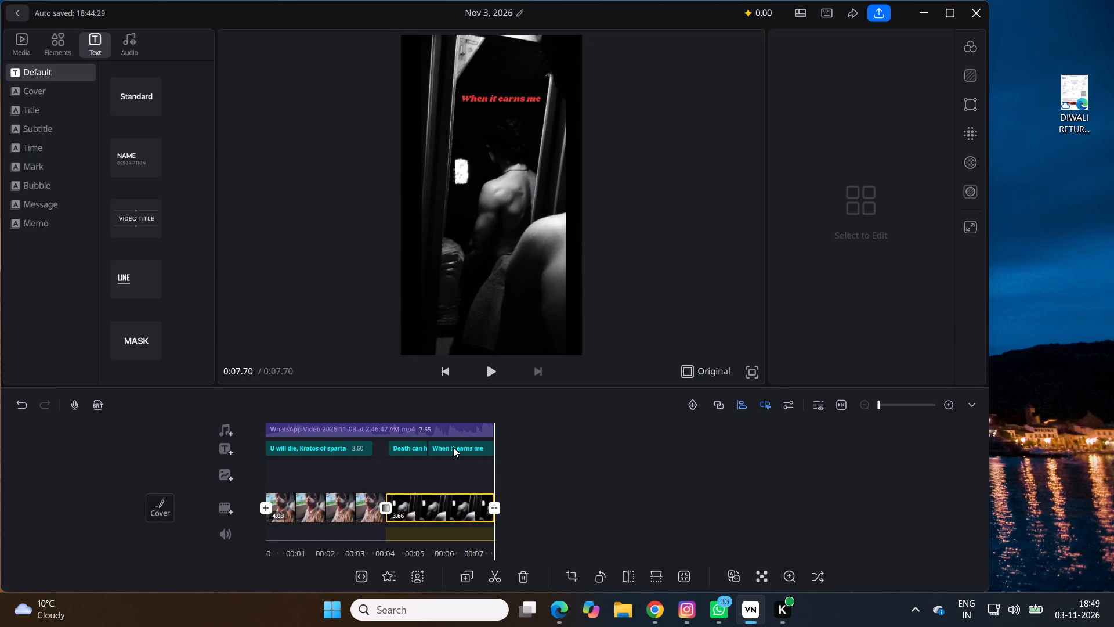
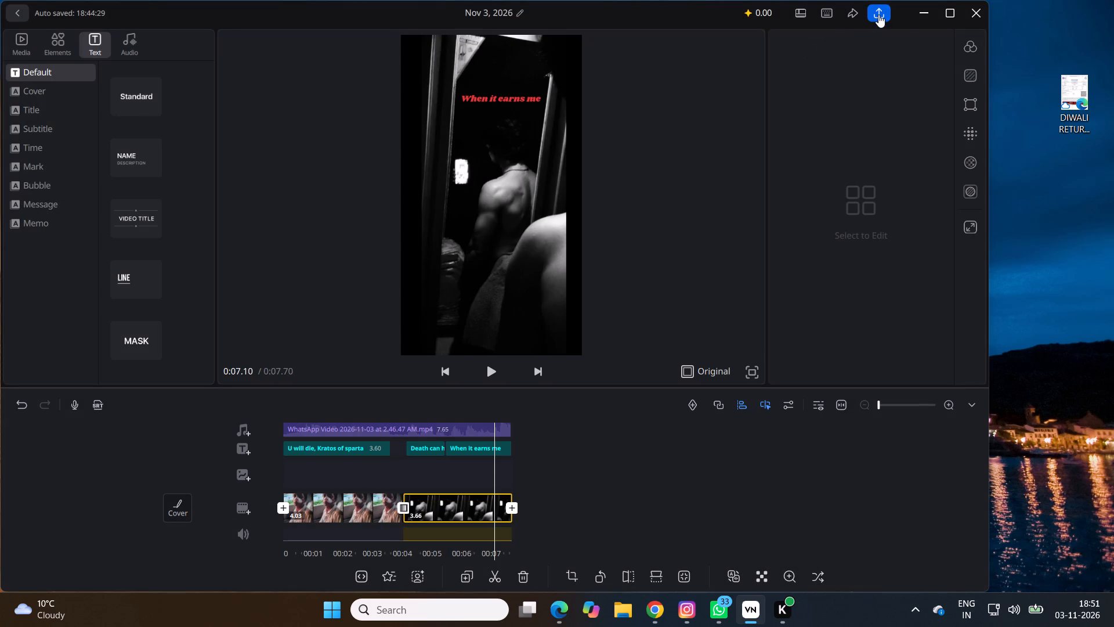
# Export the video again to the Downloads folder at 720p and 120 fps.
pyautogui.click(878, 15)
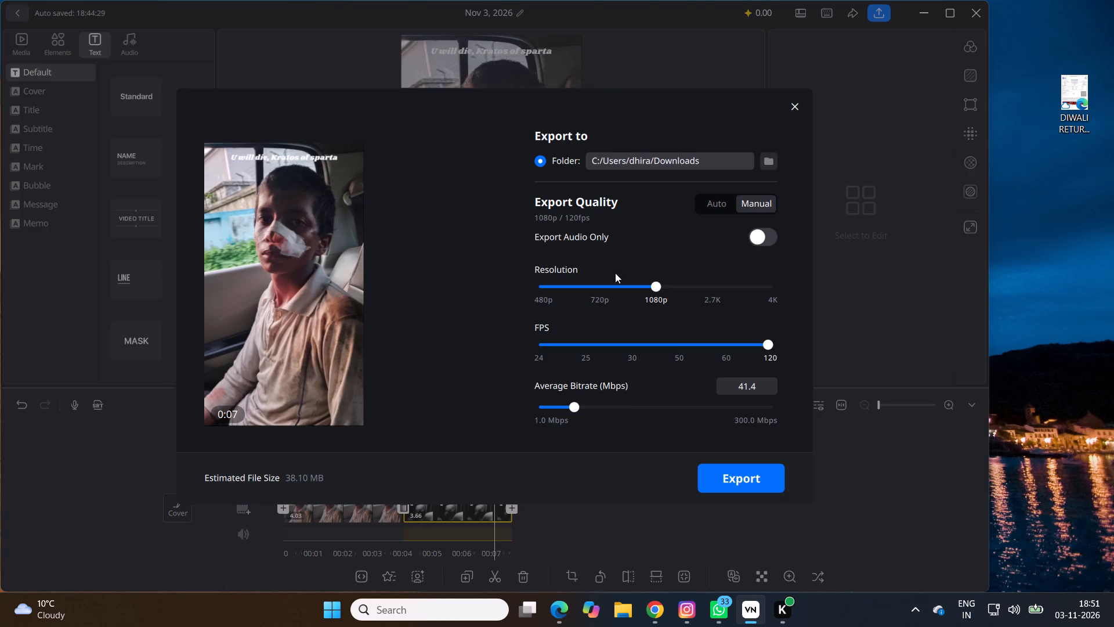
pyautogui.click(596, 286)
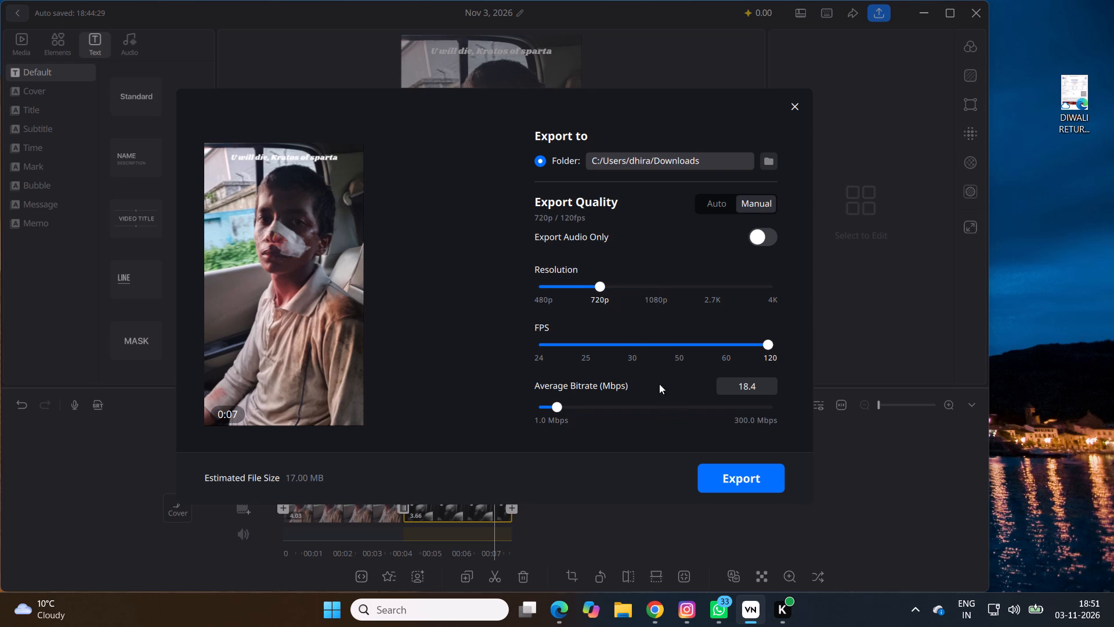
pyautogui.click(728, 480)
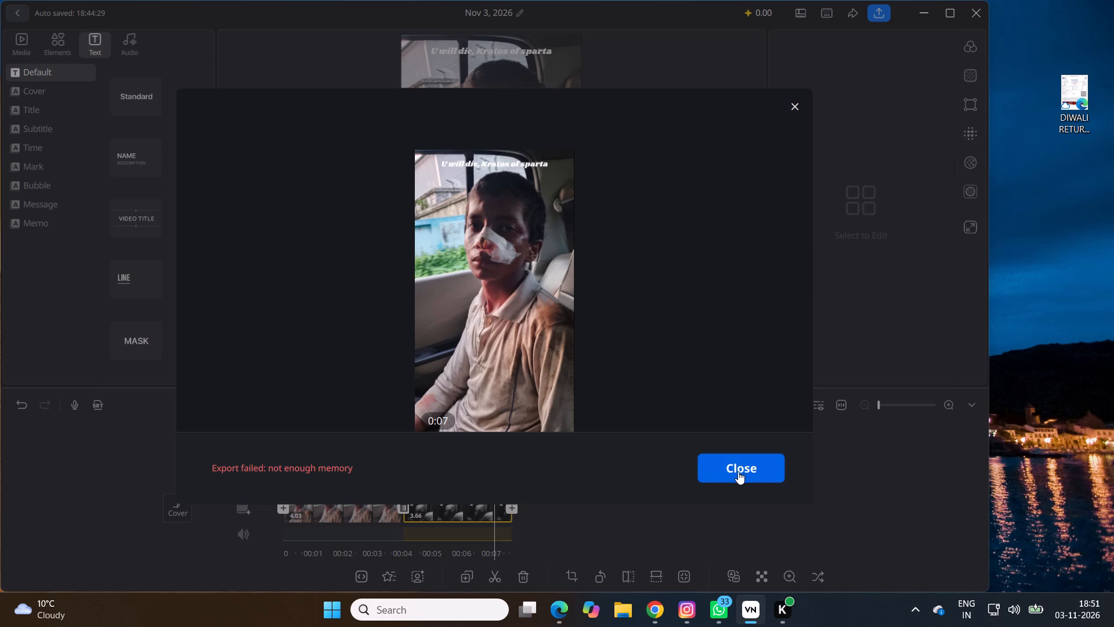
# Export the video again to the Downloads folder using the automatic quality setting, 720p at 30 fps.
pyautogui.click(740, 467)
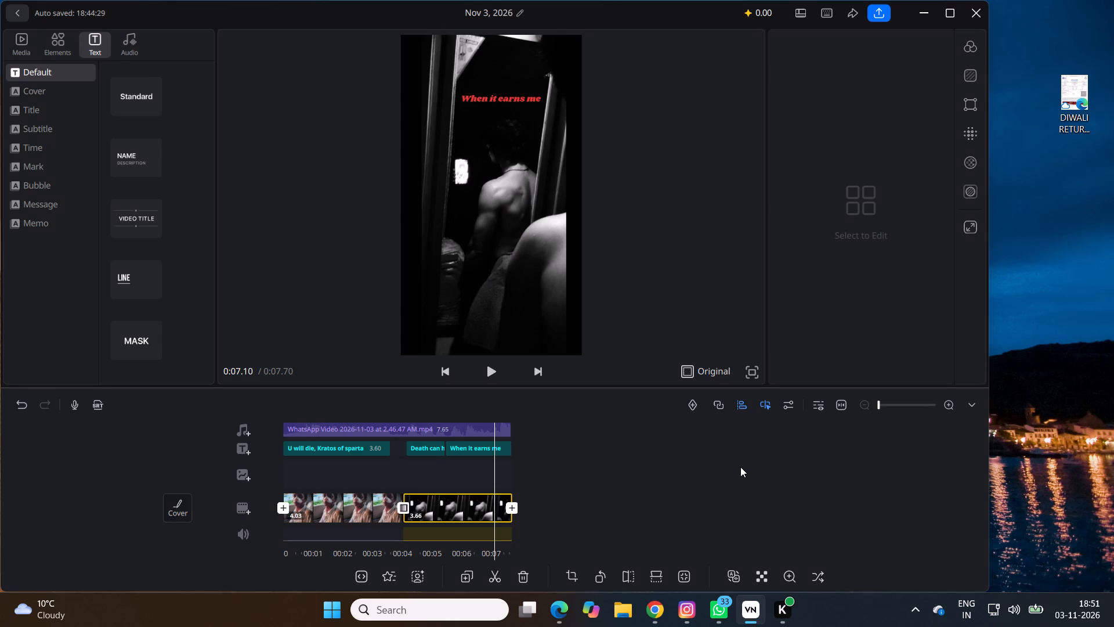
pyautogui.click(869, 8)
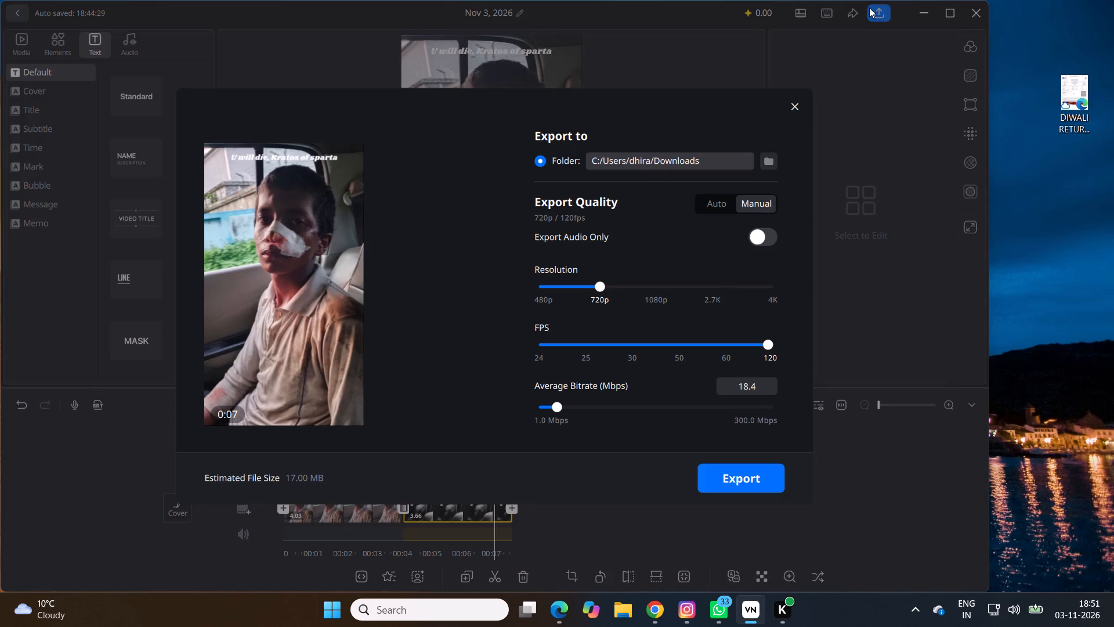
pyautogui.click(724, 199)
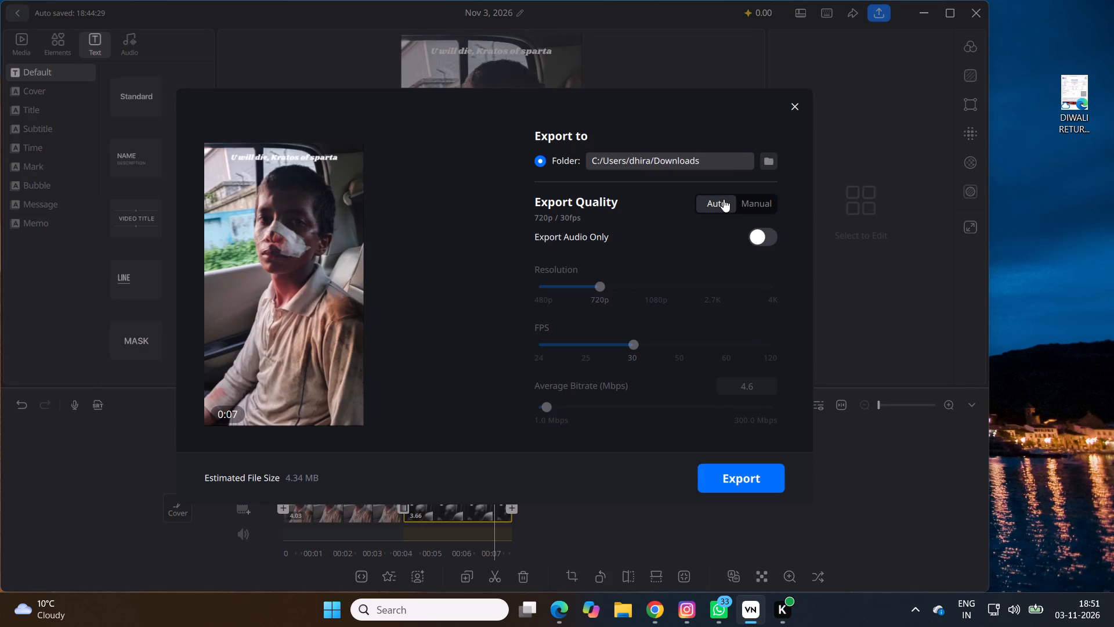
pyautogui.click(722, 469)
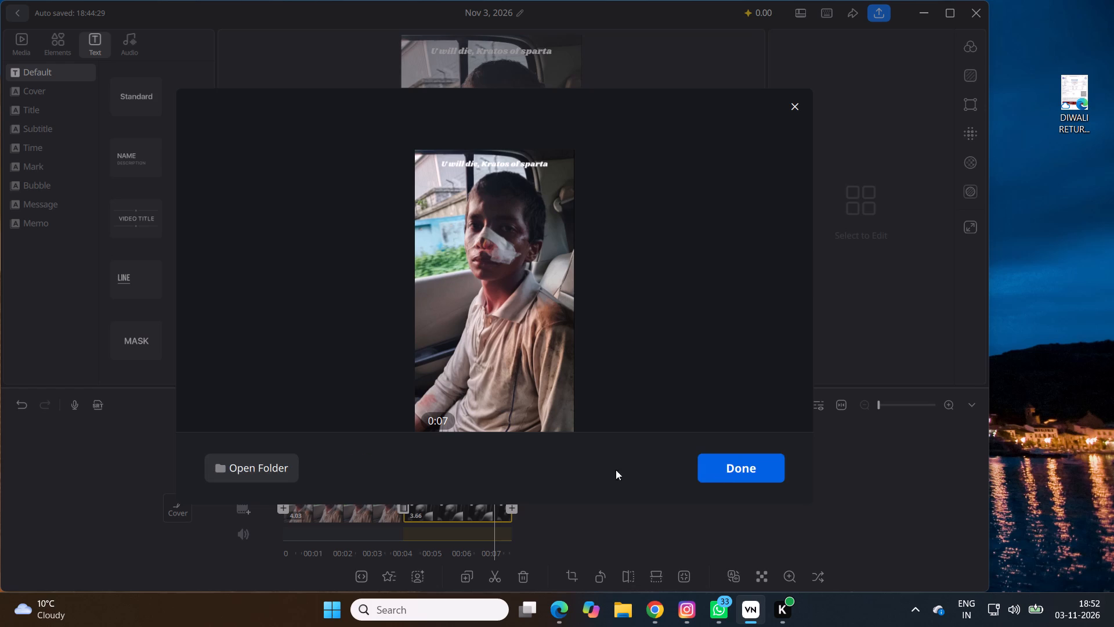
# Open the export's destination folder and play the newly exported MP4 in VLC media player.
pyautogui.click(287, 473)
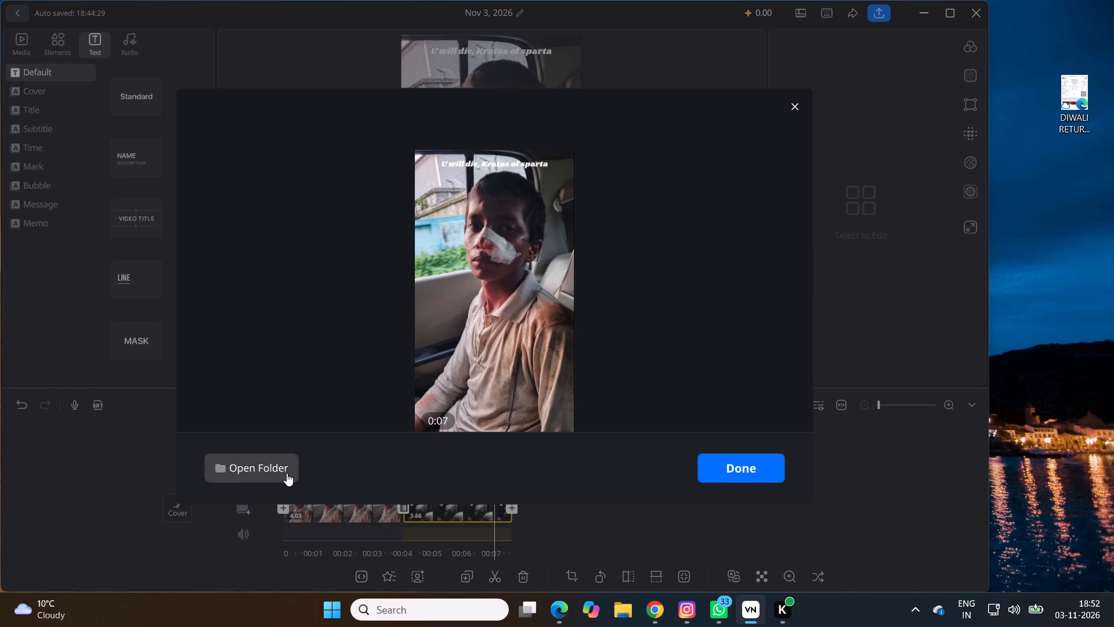
pyautogui.click(287, 473)
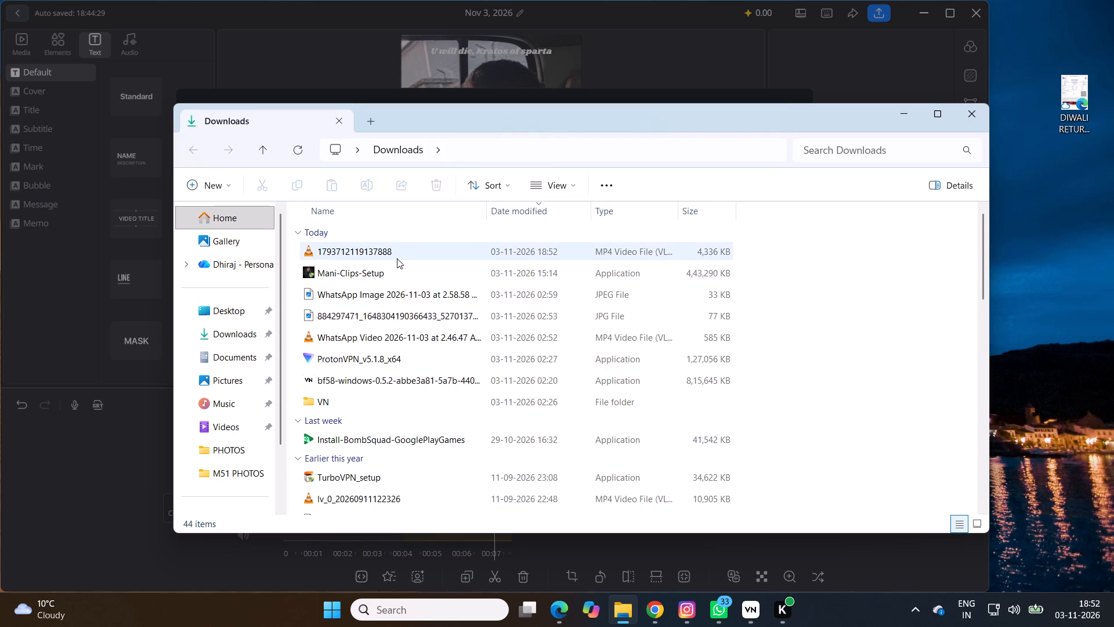
pyautogui.doubleClick(397, 258)
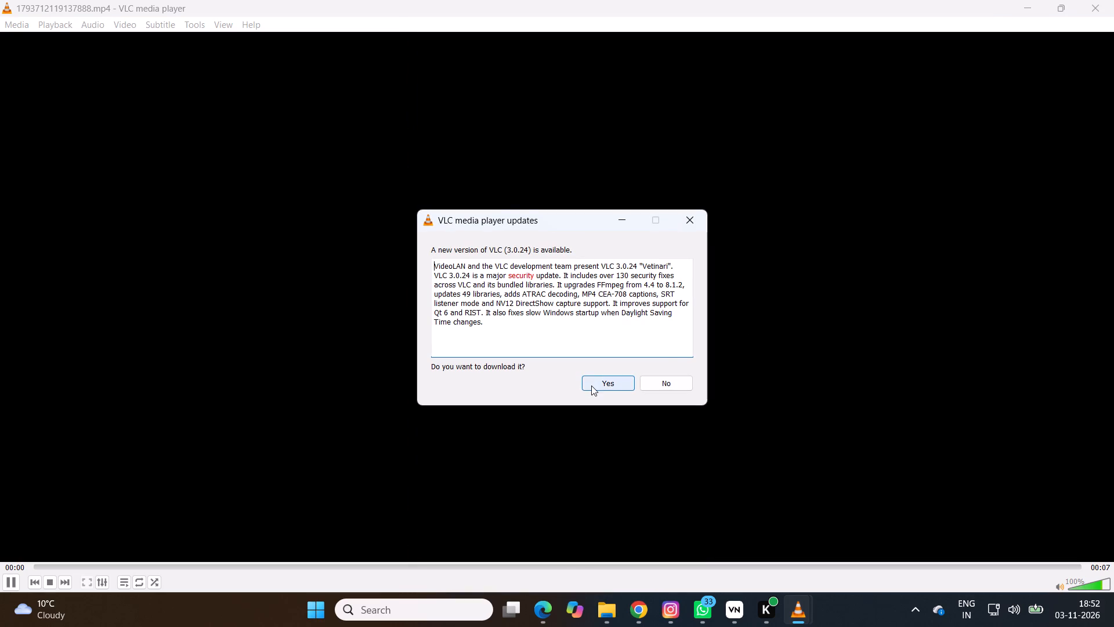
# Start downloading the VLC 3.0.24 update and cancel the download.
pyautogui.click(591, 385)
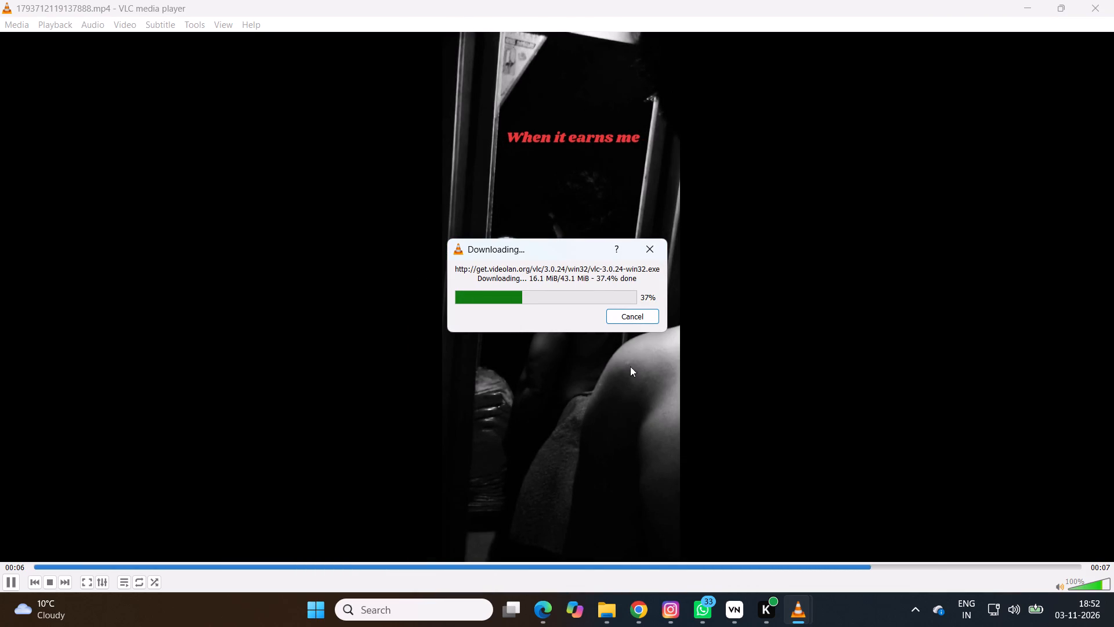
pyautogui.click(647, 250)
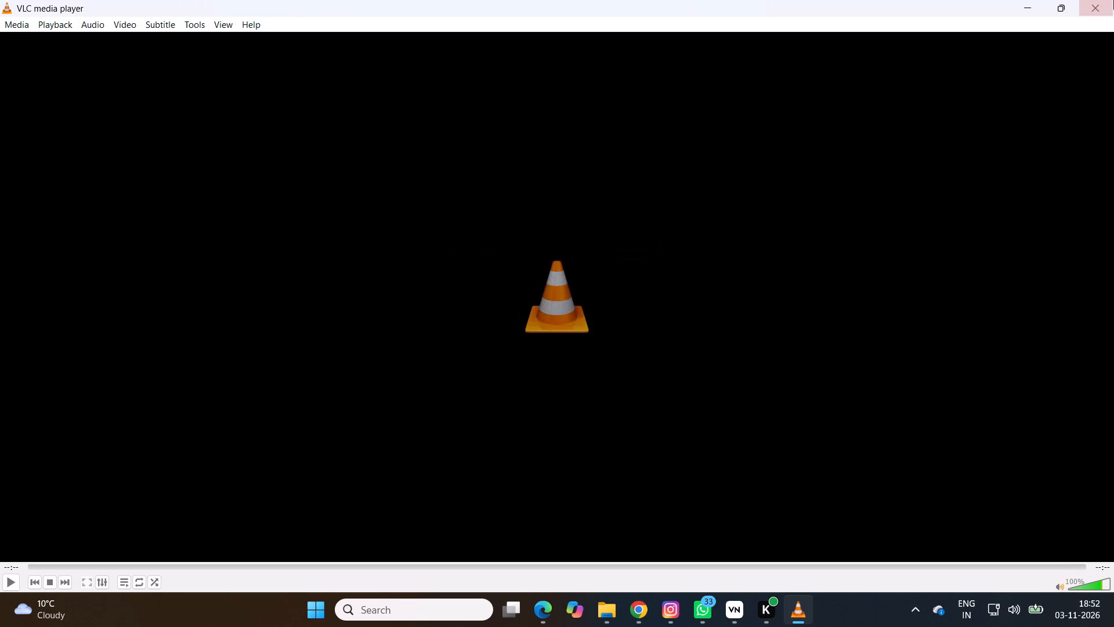
# Minimise VLC and copy the newly exported MP4 video from the Downloads folder in File Explorer.
pyautogui.click(1033, 3)
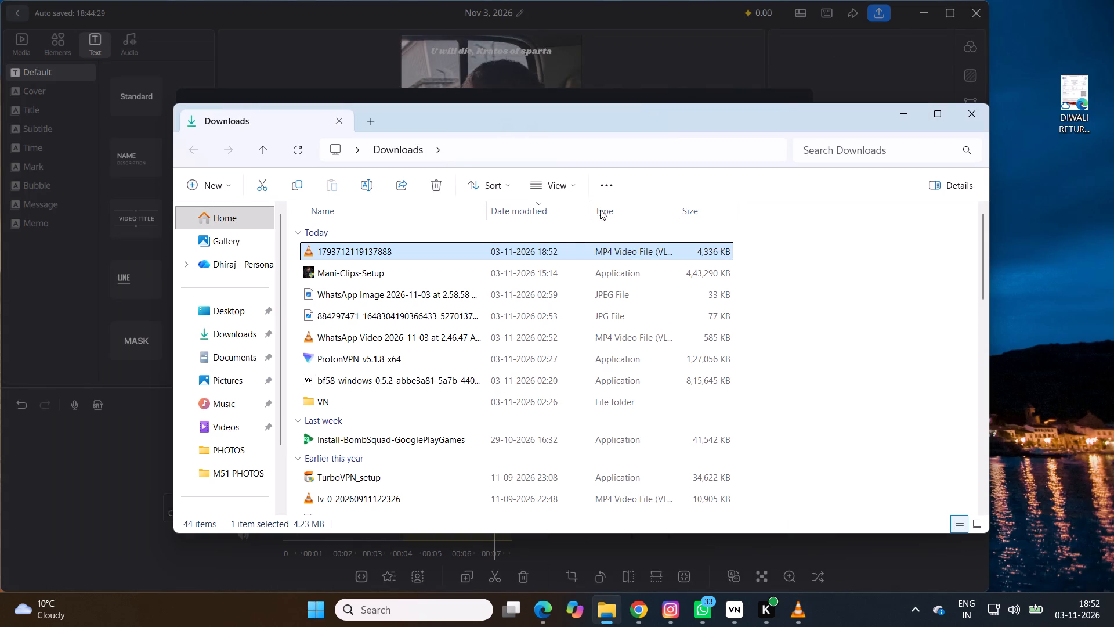
pyautogui.rightClick(579, 248)
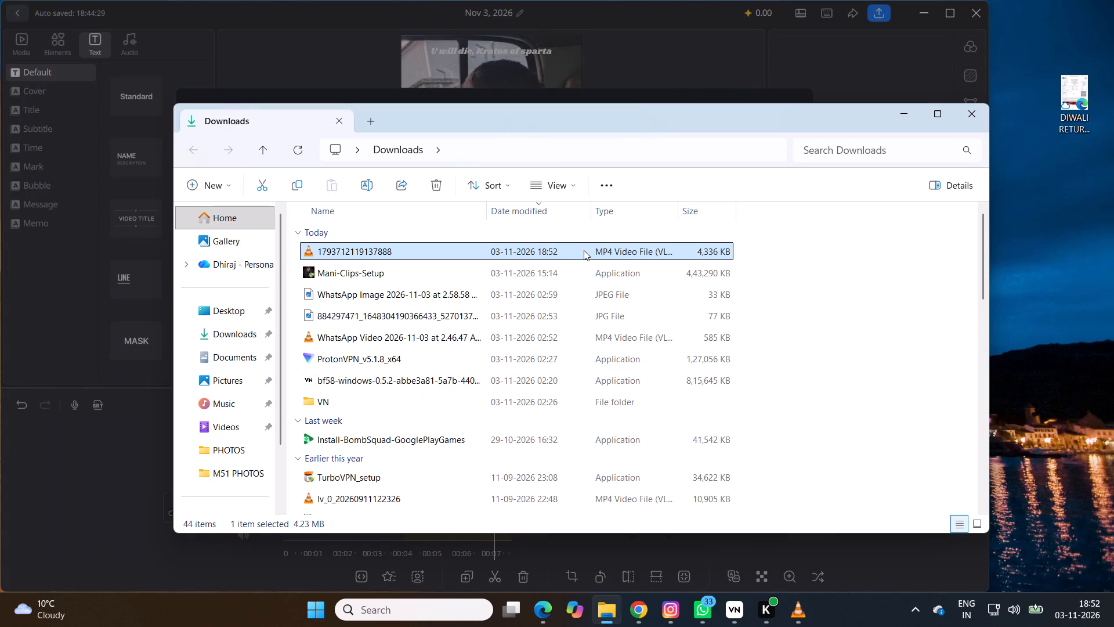
pyautogui.rightClick(584, 250)
pyautogui.click(643, 245)
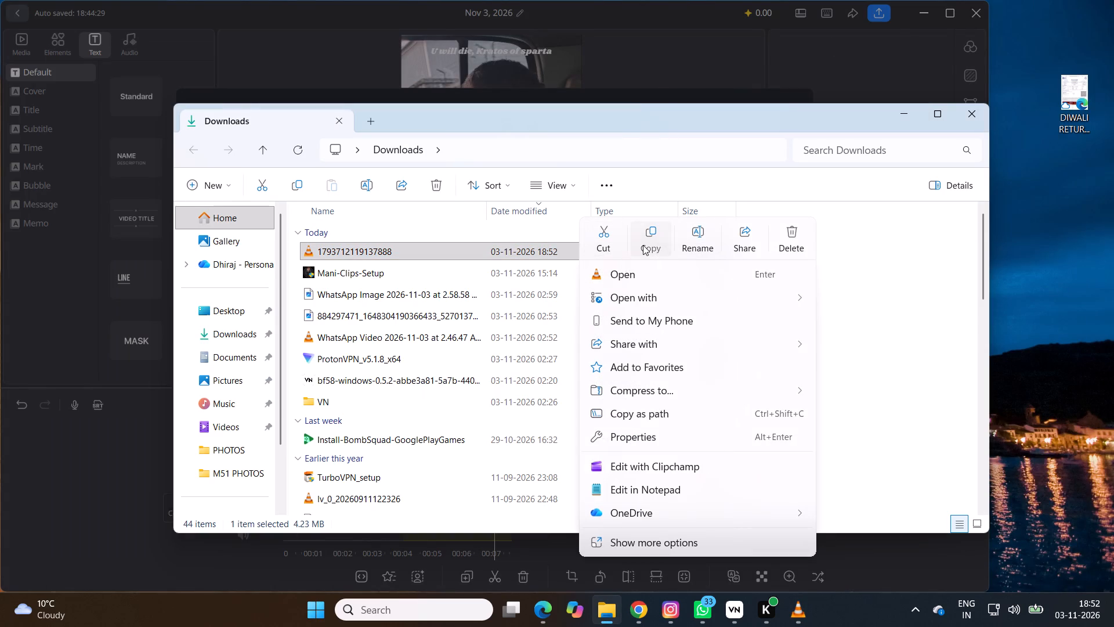
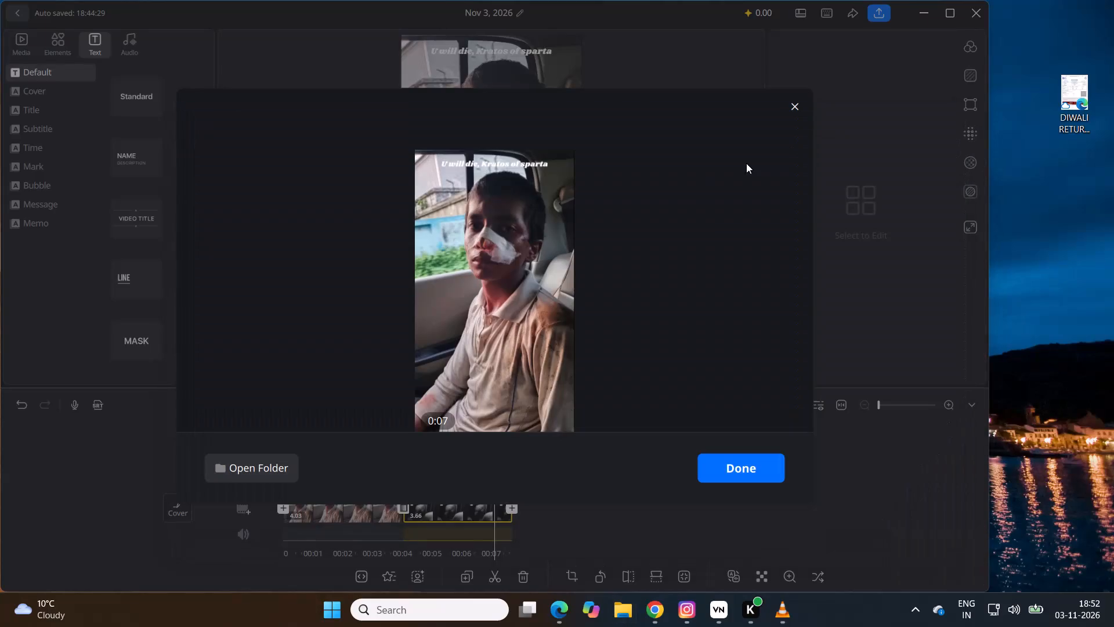
# Return to the VN video editor and dismiss the finished-export preview.
pyautogui.click(690, 192)
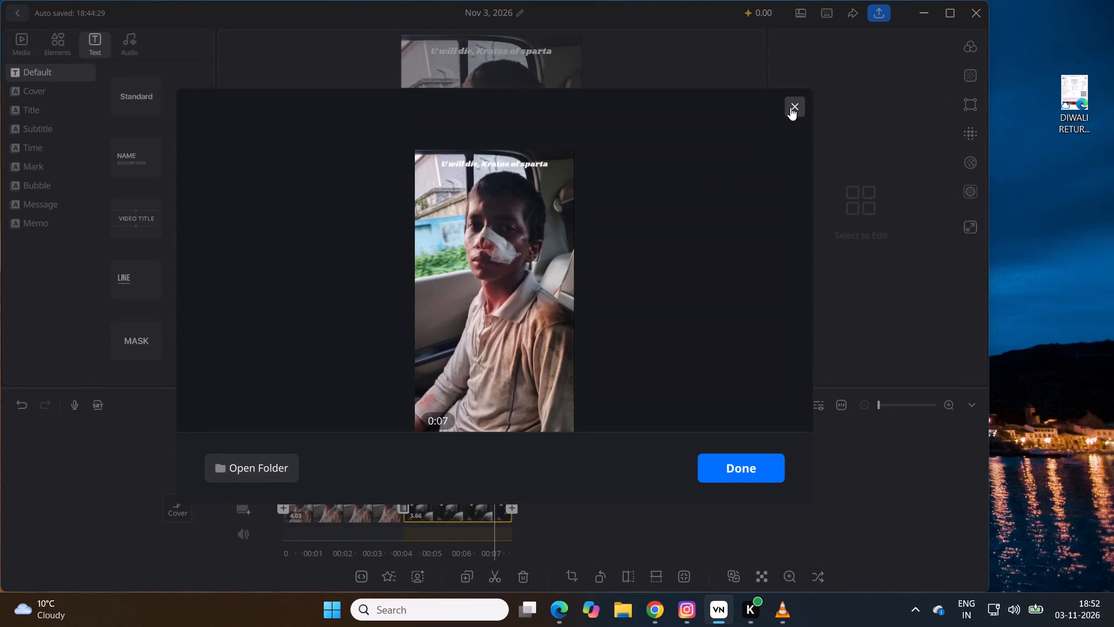
pyautogui.click(790, 107)
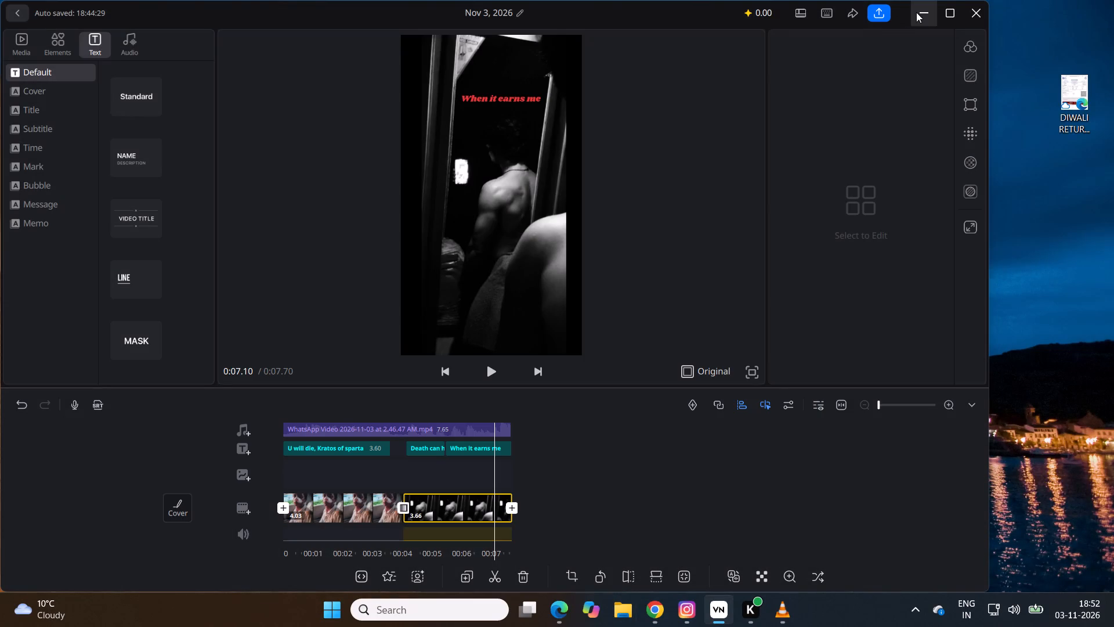